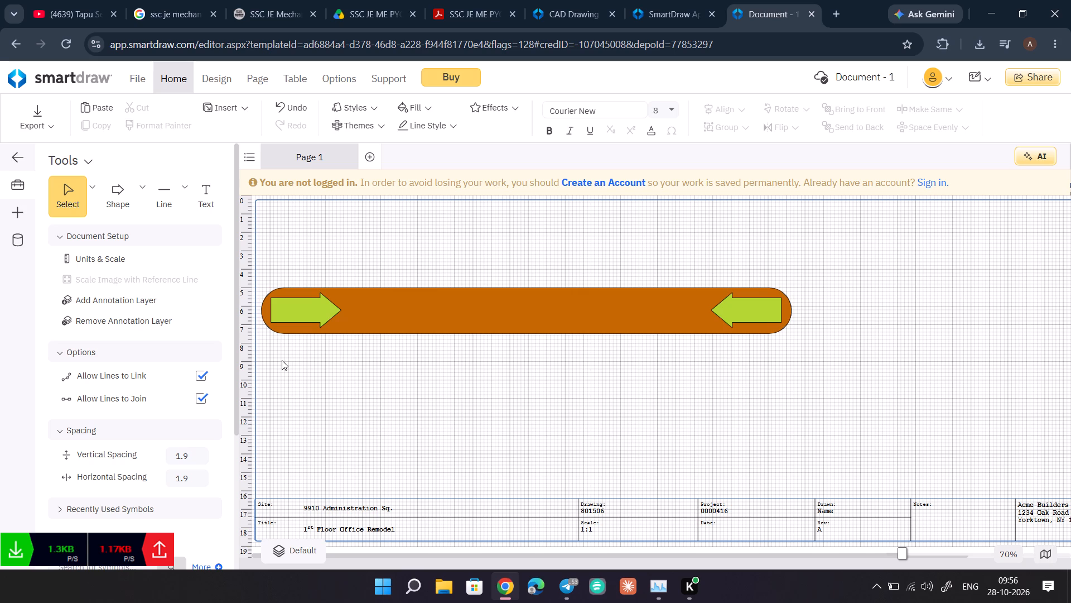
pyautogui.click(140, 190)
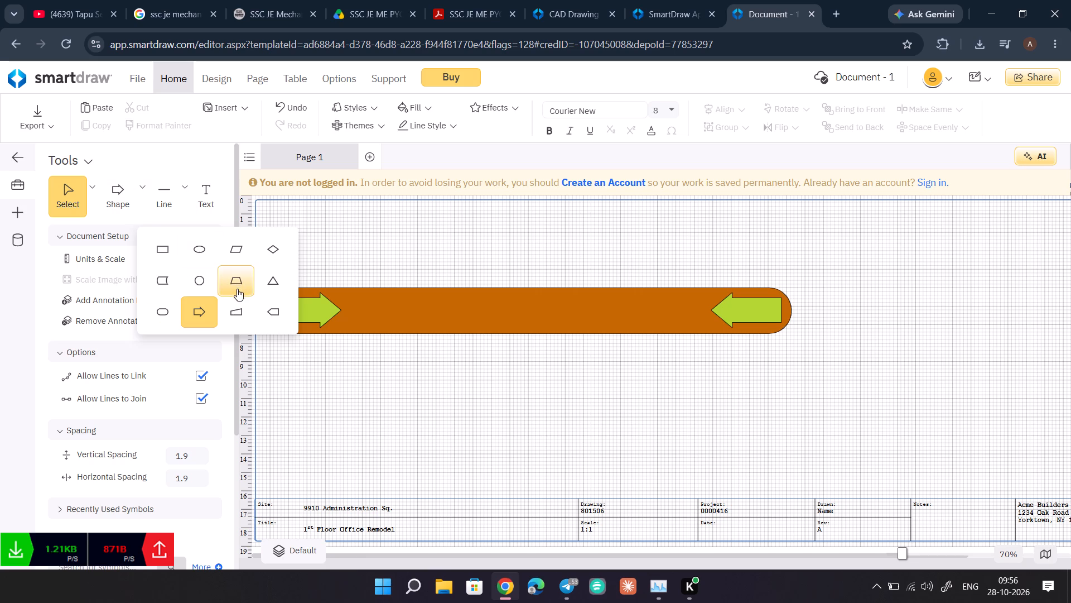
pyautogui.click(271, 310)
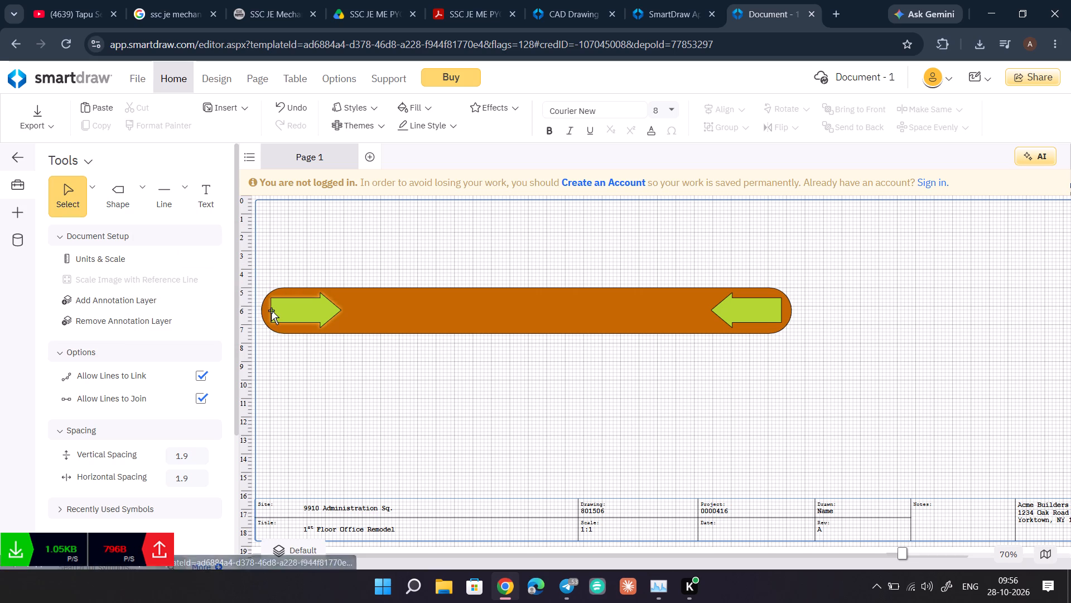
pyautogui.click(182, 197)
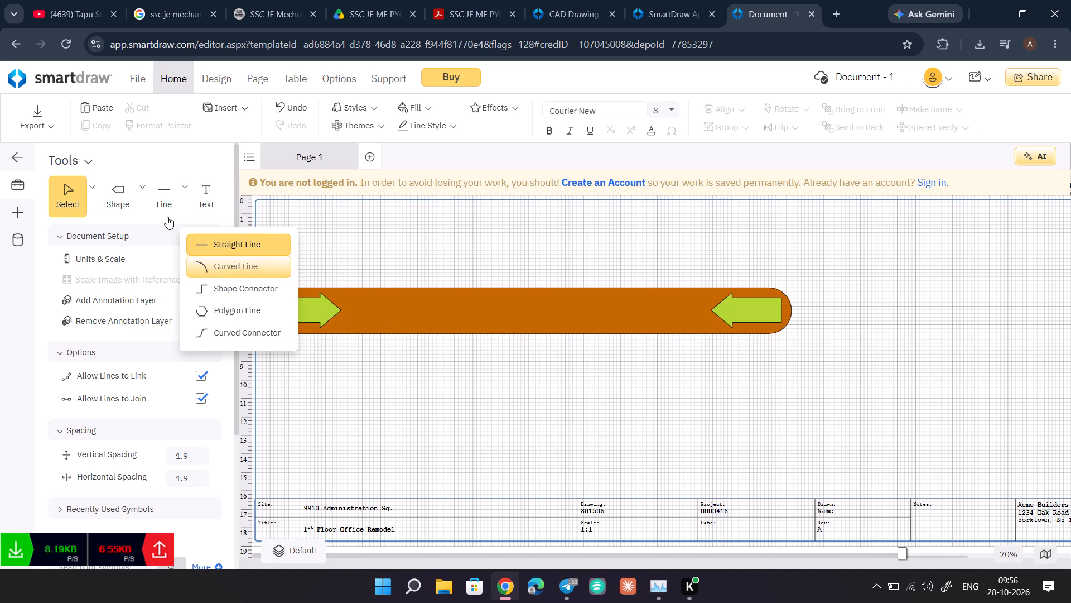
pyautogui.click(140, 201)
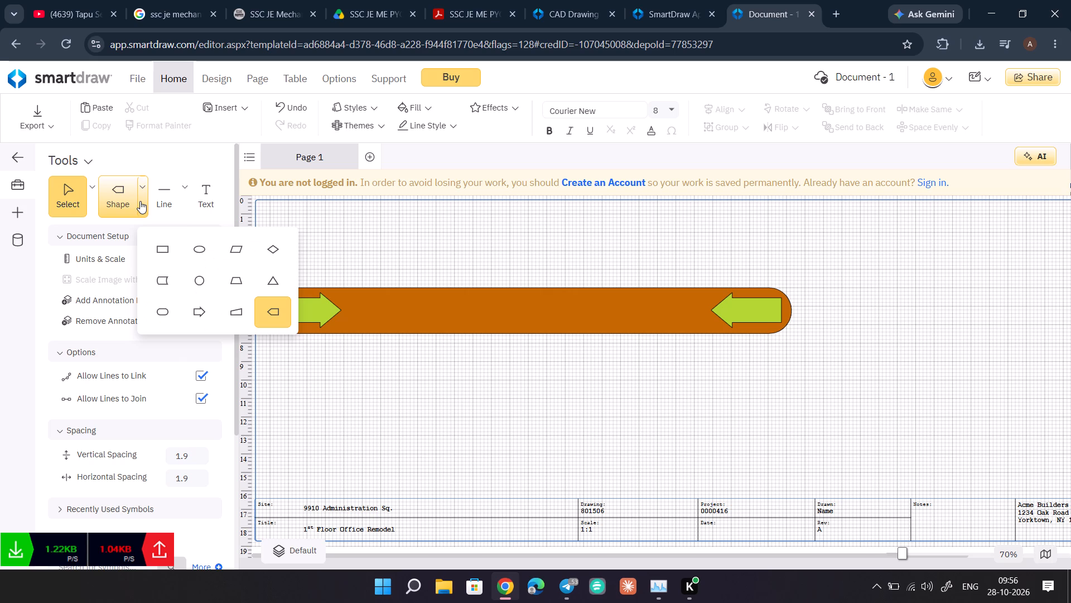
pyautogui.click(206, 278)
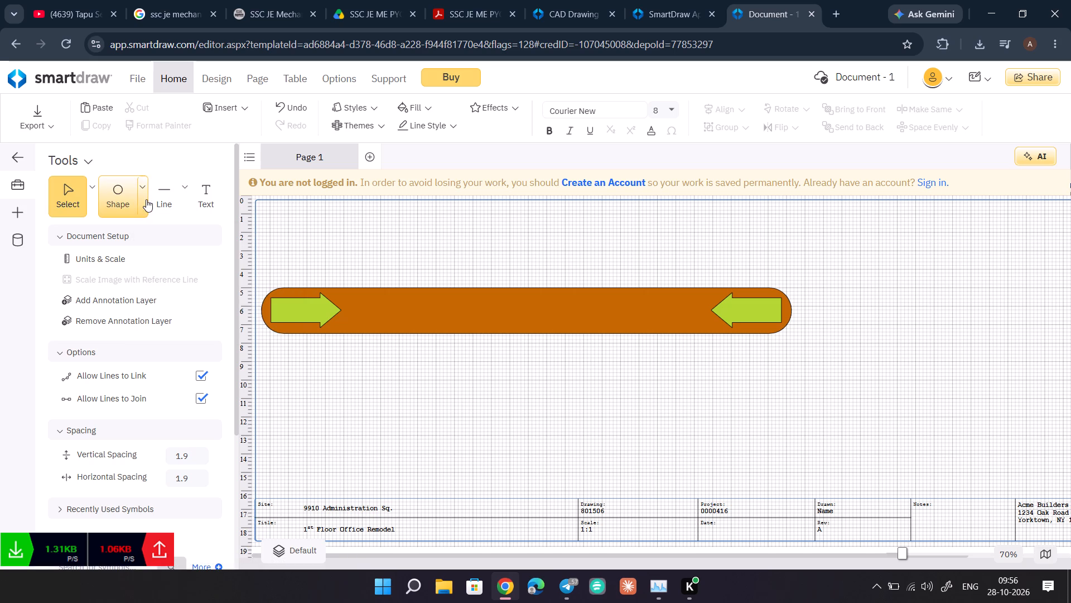
# Place an ellipse on the orange bar between the two green arrows and stretch it to about 16.6 wide.
pyautogui.click(146, 199)
pyautogui.click(197, 257)
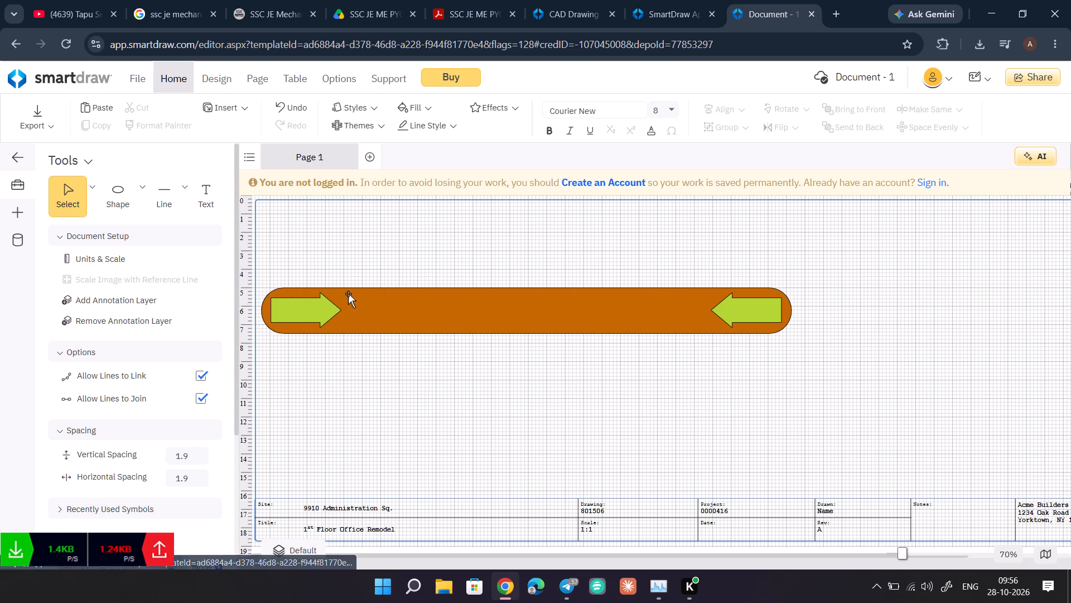
pyautogui.click(358, 308)
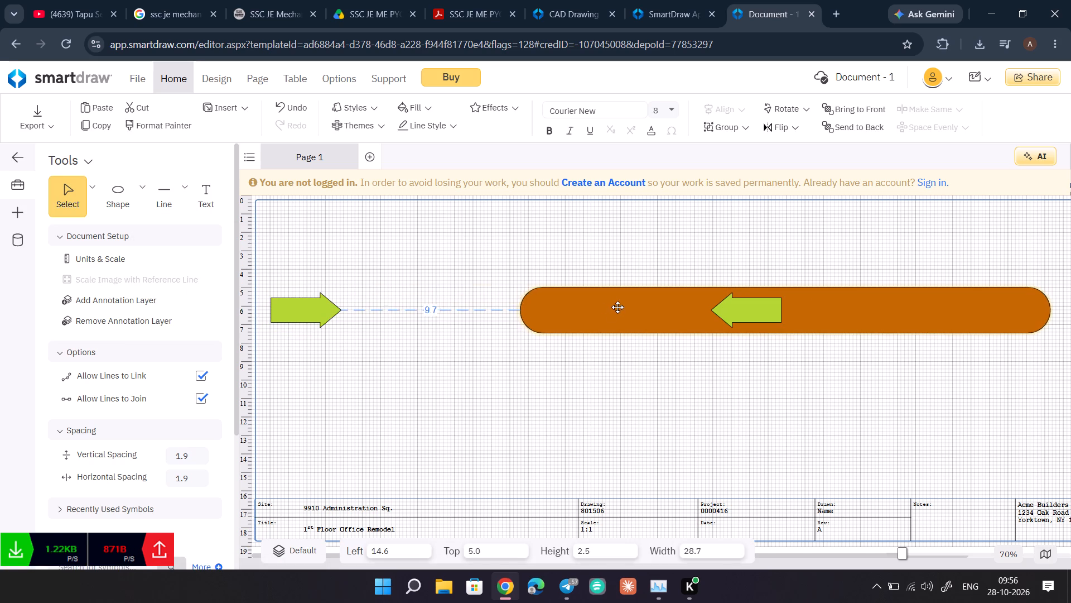
pyautogui.hotkey('ctrl', 'z')
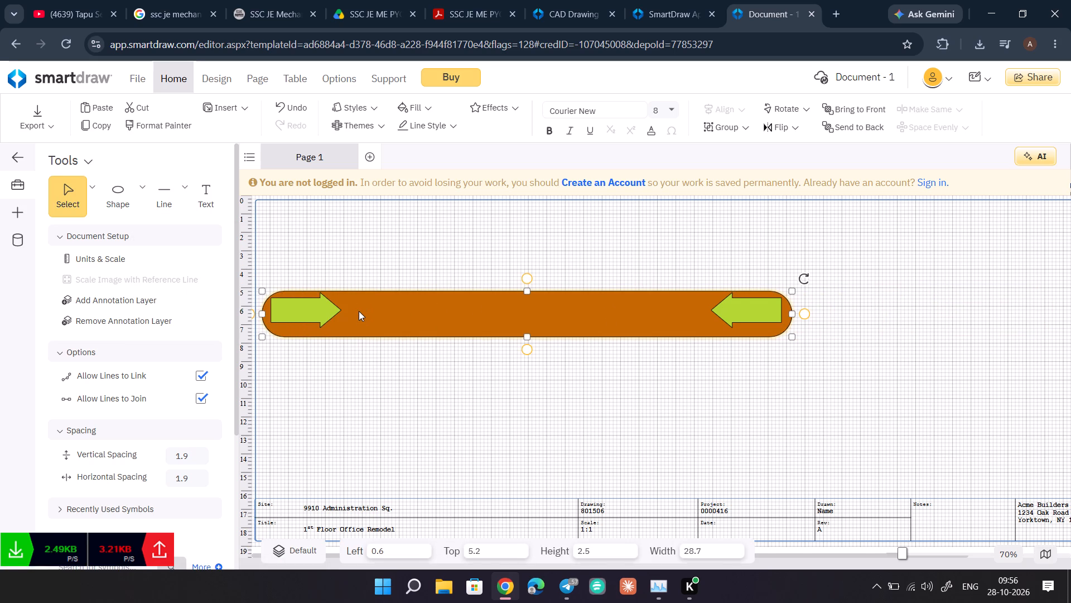
pyautogui.moveTo(124, 188); pyautogui.dragTo(148, 189)
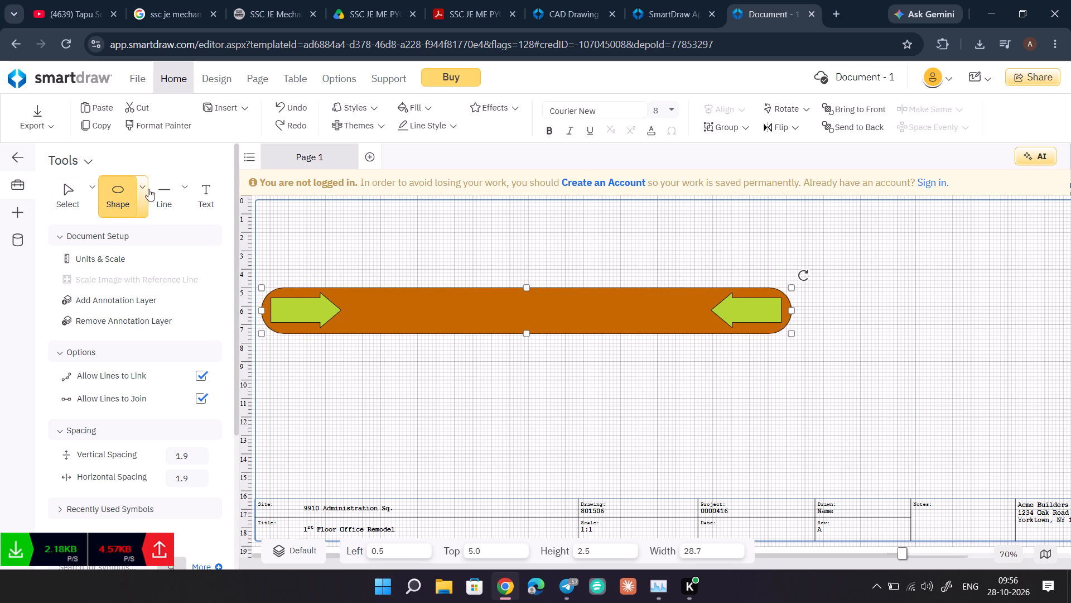
pyautogui.moveTo(148, 189); pyautogui.dragTo(411, 310)
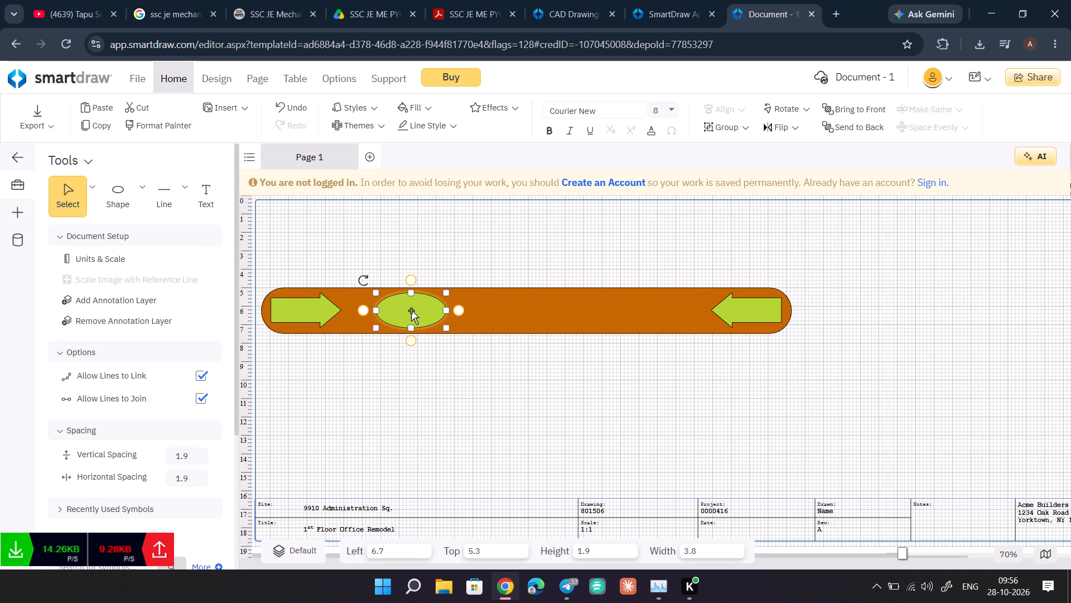
pyautogui.moveTo(446, 311); pyautogui.dragTo(610, 301)
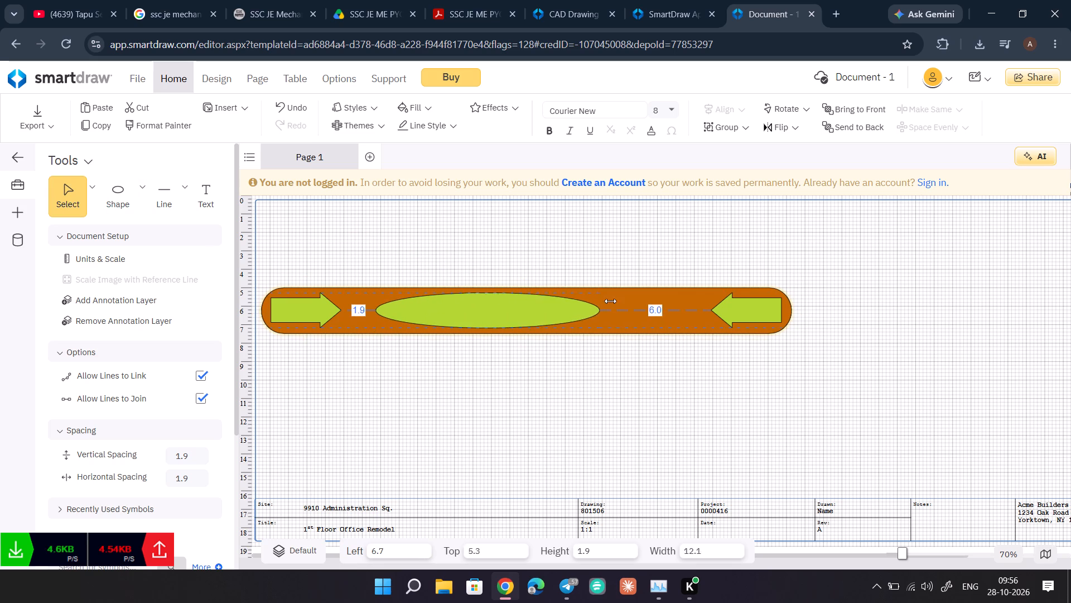
pyautogui.moveTo(610, 301); pyautogui.dragTo(683, 304)
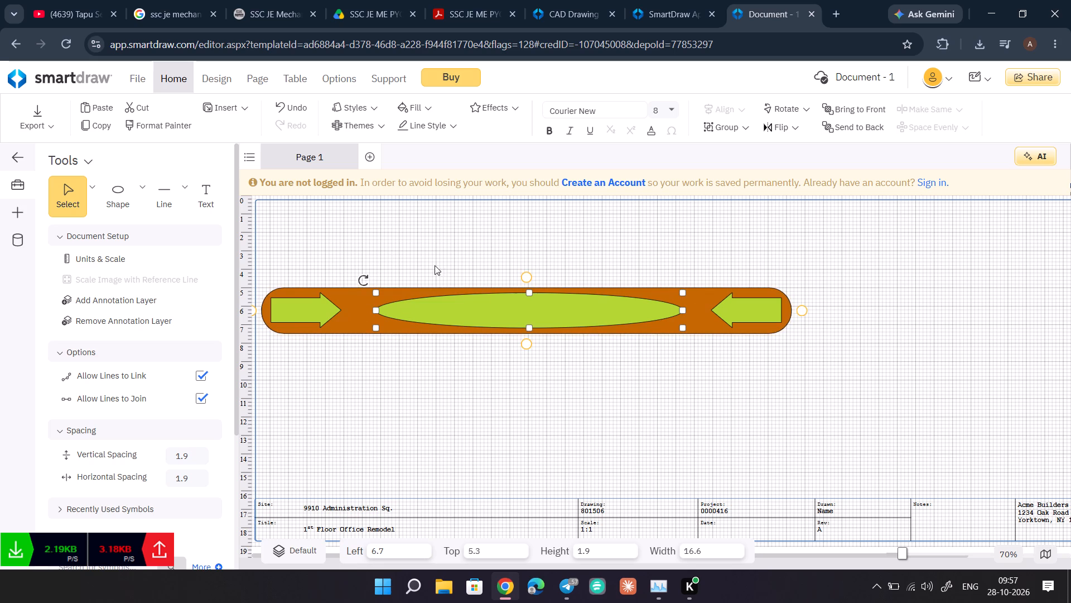
# Fill the ellipse with light blue.
pyautogui.click(412, 107)
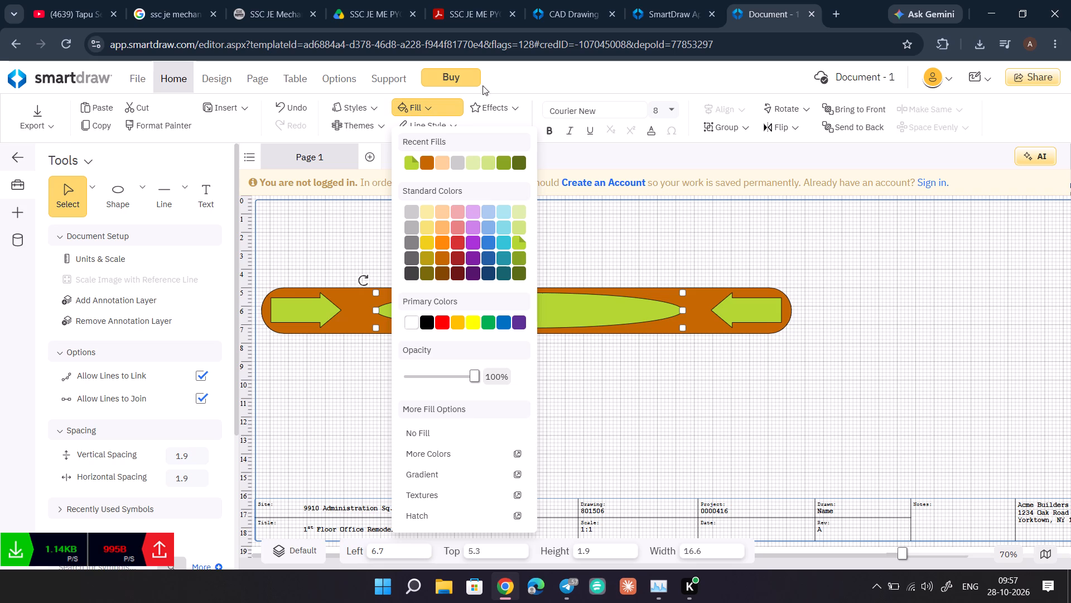
pyautogui.click(500, 229)
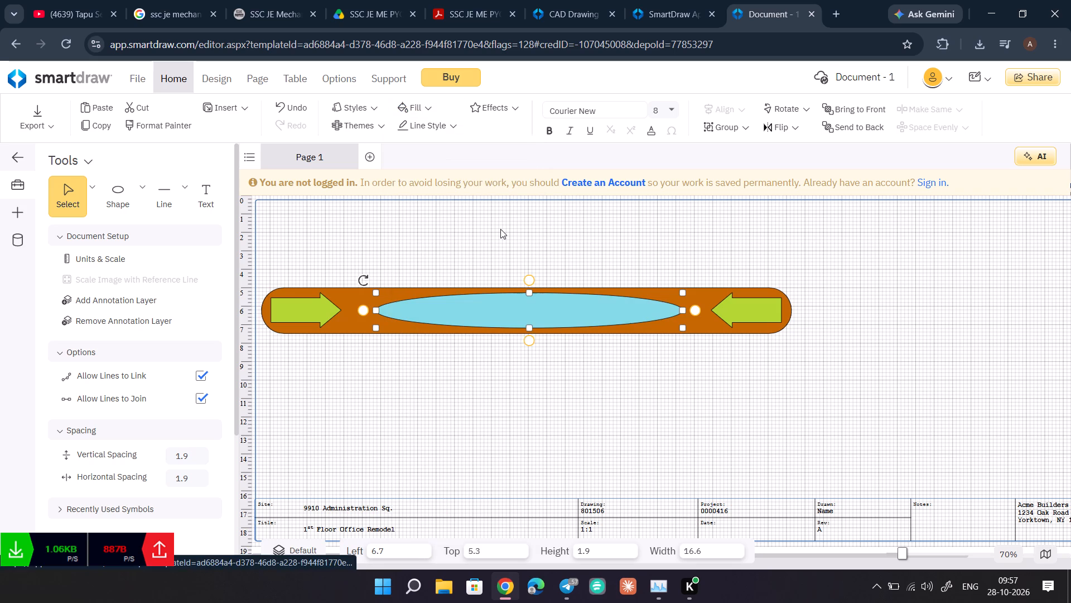
# Resize the ellipse to about 2.4 high and 4.7 wide, and position it just beyond the tip of the right-pointing arrow.
pyautogui.click(530, 293)
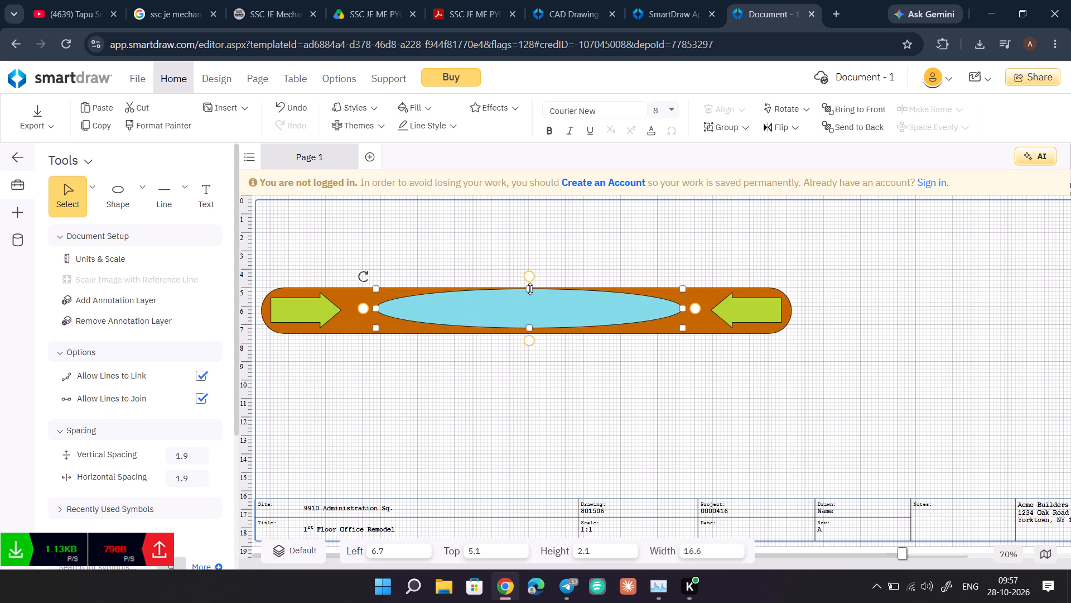
pyautogui.click(529, 330)
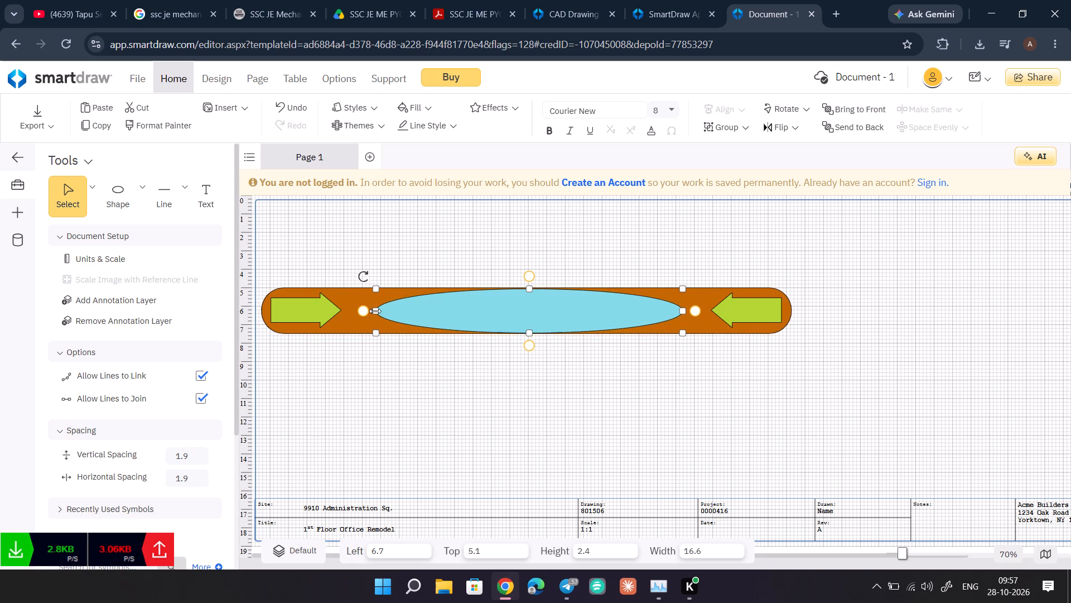
pyautogui.moveTo(375, 311); pyautogui.dragTo(539, 313)
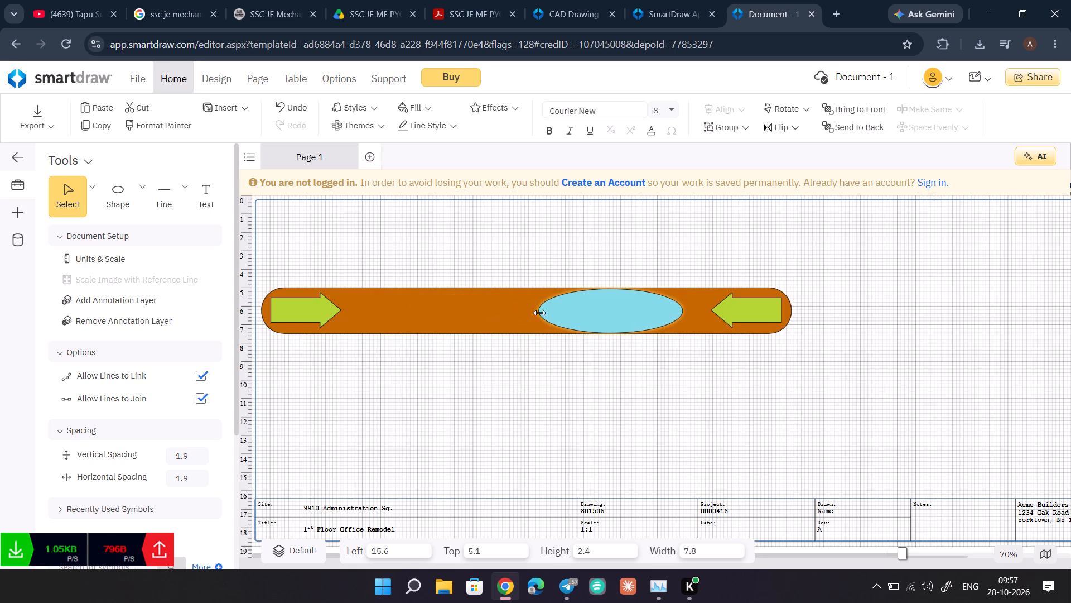
pyautogui.moveTo(539, 313); pyautogui.dragTo(597, 315)
pyautogui.moveTo(647, 306); pyautogui.dragTo(398, 305)
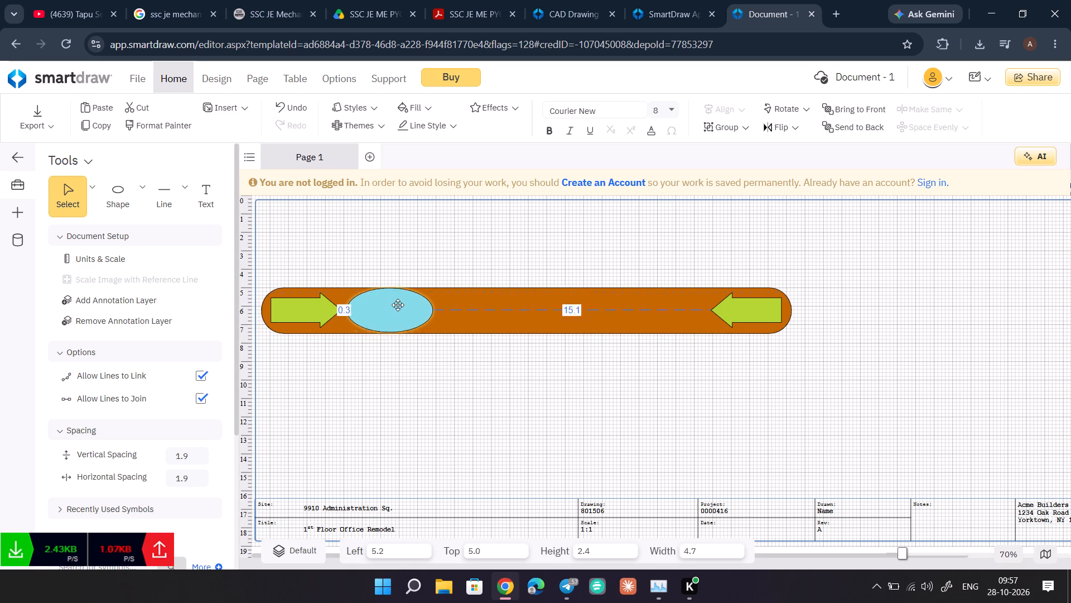
pyautogui.moveTo(398, 305); pyautogui.dragTo(398, 305)
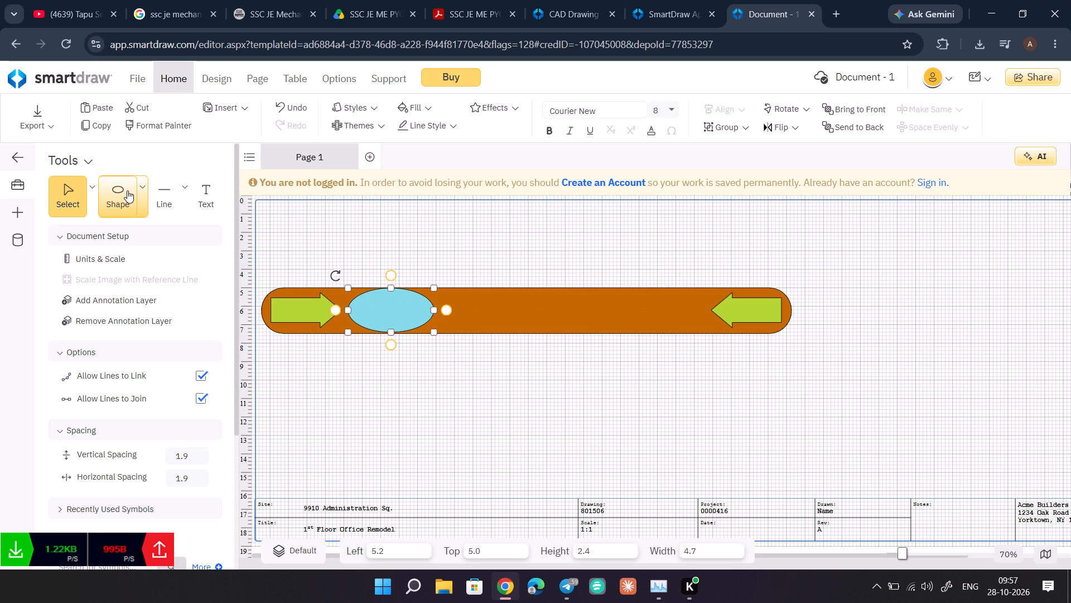
# Place a rectangle over the right half of the ellipse and size it to about 2.4 high and 14.4 wide.
pyautogui.click(144, 197)
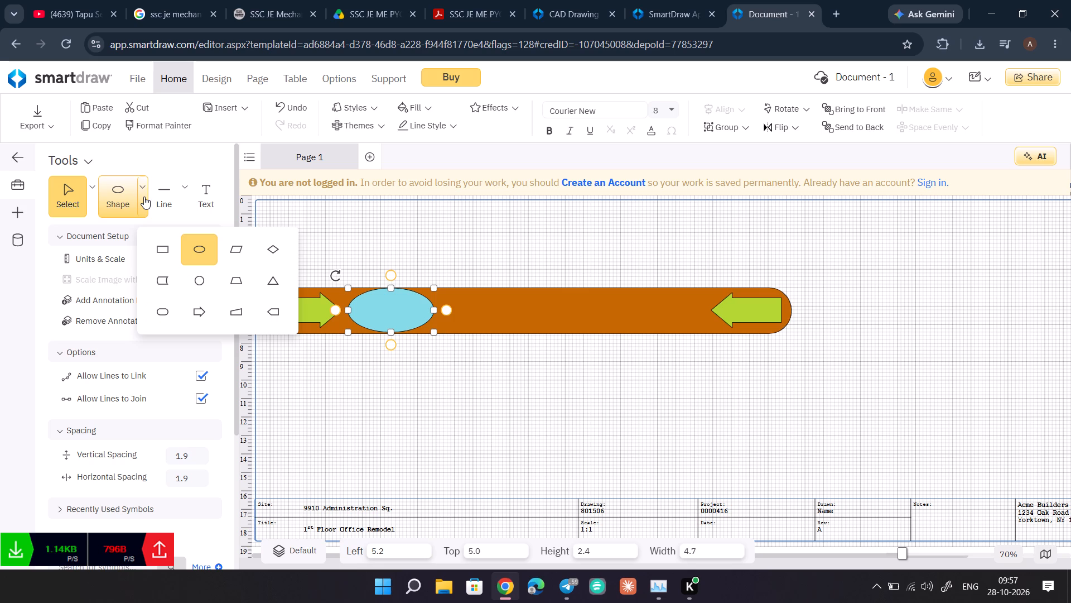
pyautogui.click(160, 250)
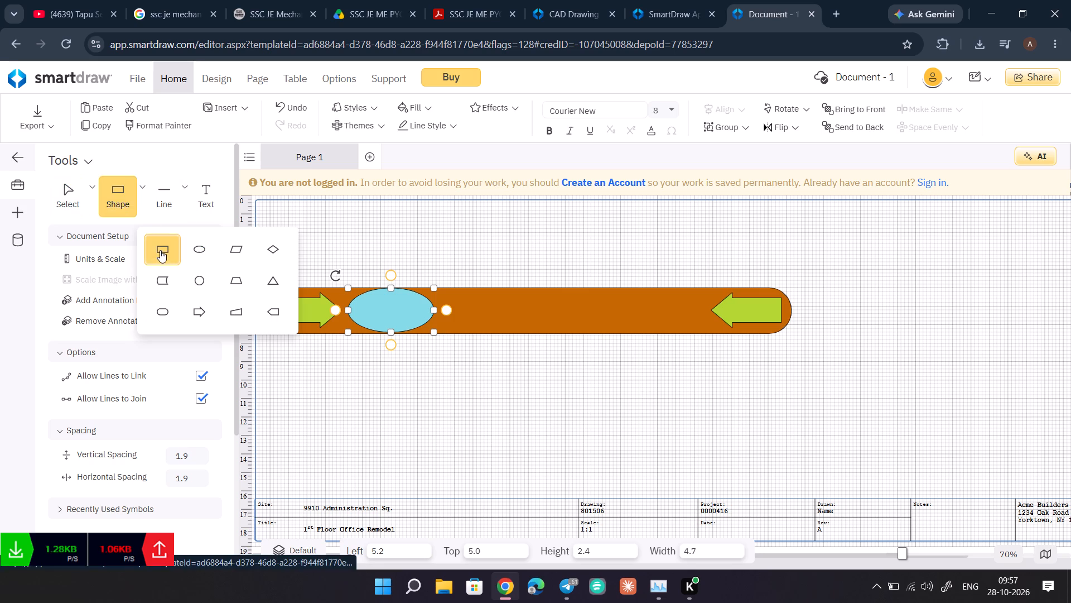
pyautogui.moveTo(114, 188); pyautogui.dragTo(371, 304)
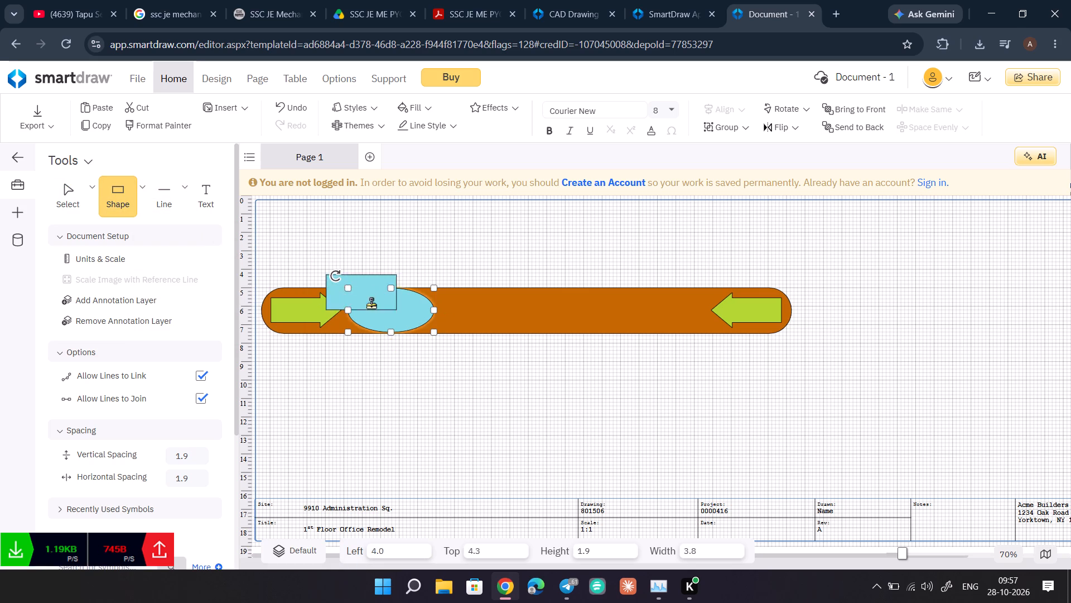
pyautogui.moveTo(371, 304); pyautogui.dragTo(424, 307)
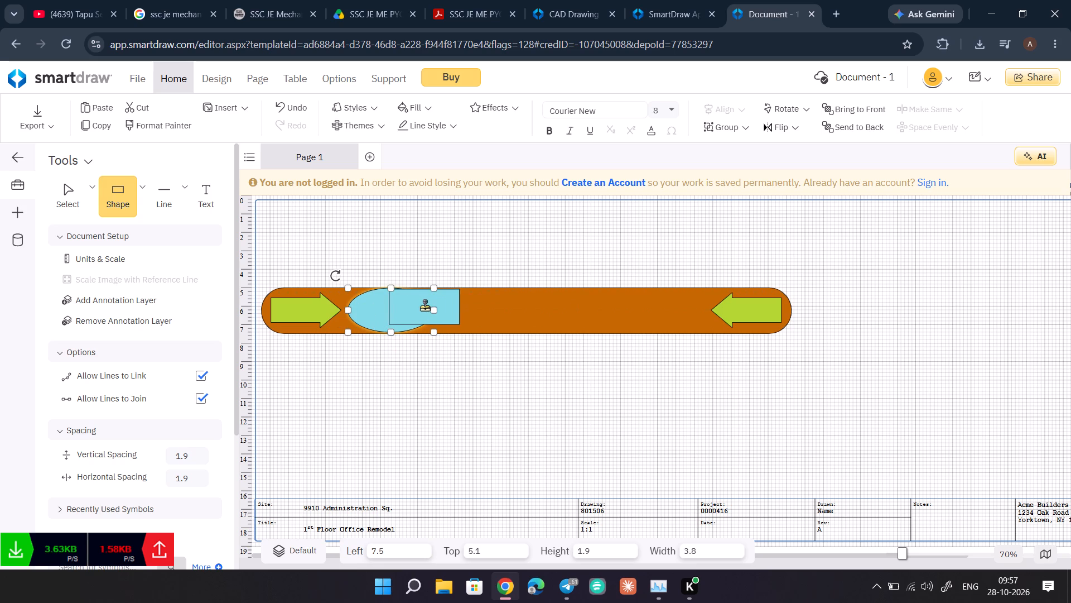
pyautogui.moveTo(424, 307); pyautogui.dragTo(425, 305)
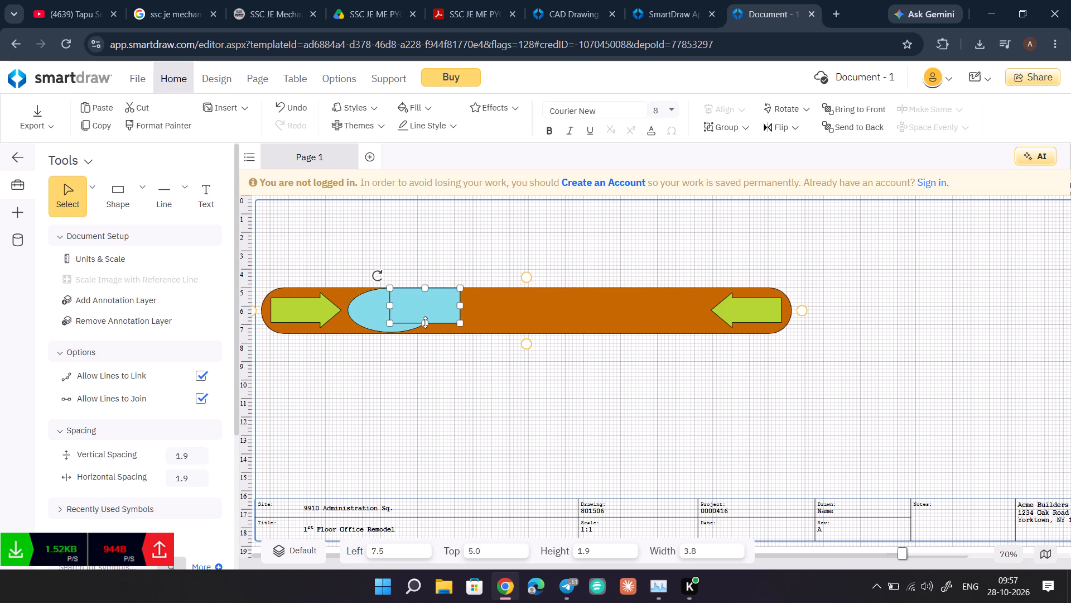
pyautogui.moveTo(425, 322); pyautogui.dragTo(424, 334)
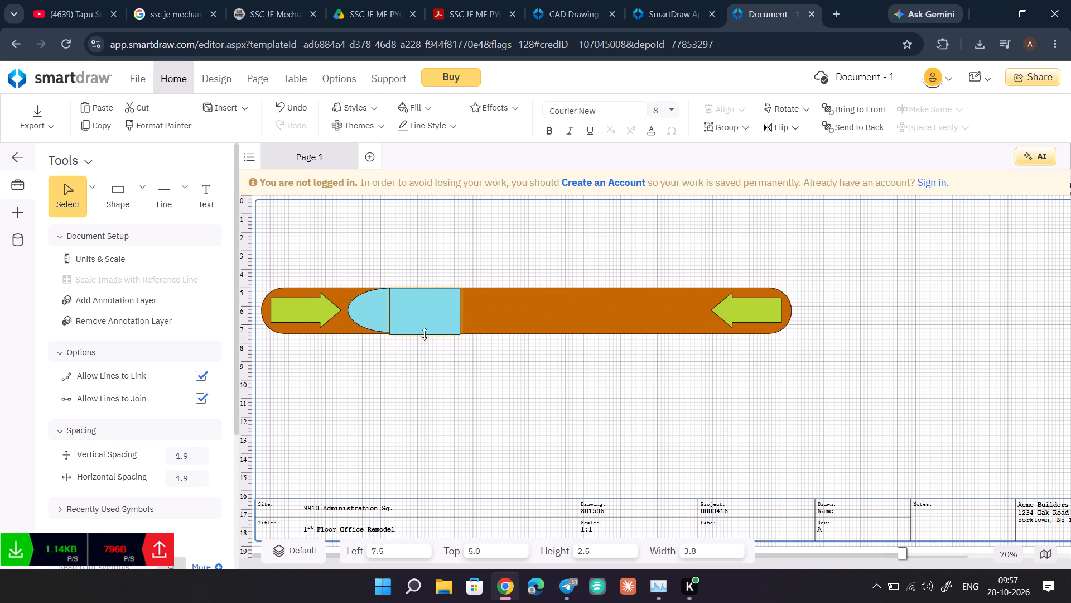
pyautogui.moveTo(424, 334); pyautogui.dragTo(424, 332)
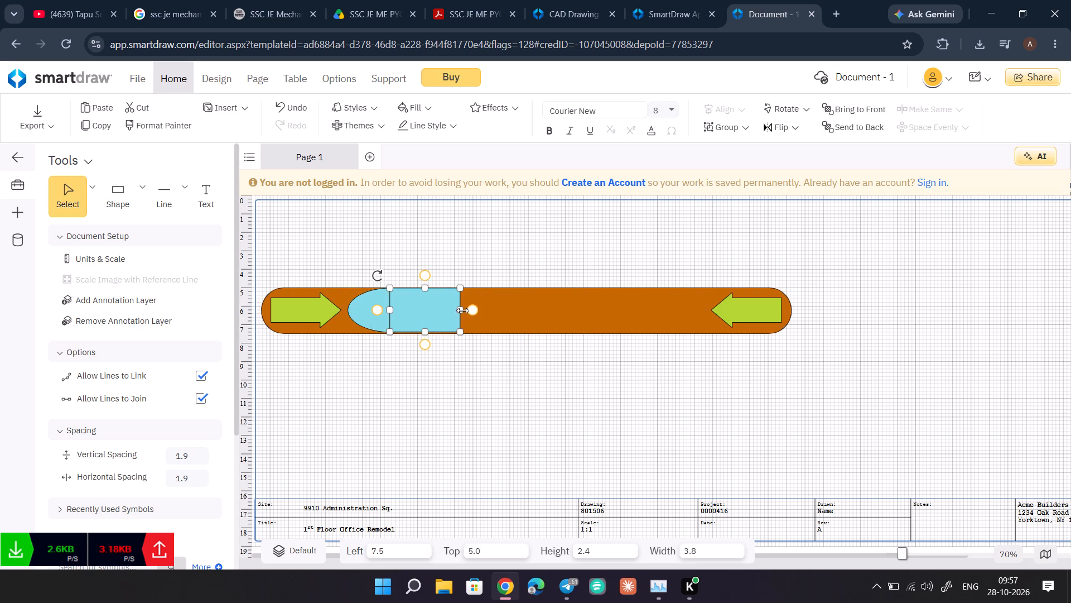
pyautogui.moveTo(462, 310); pyautogui.dragTo(658, 305)
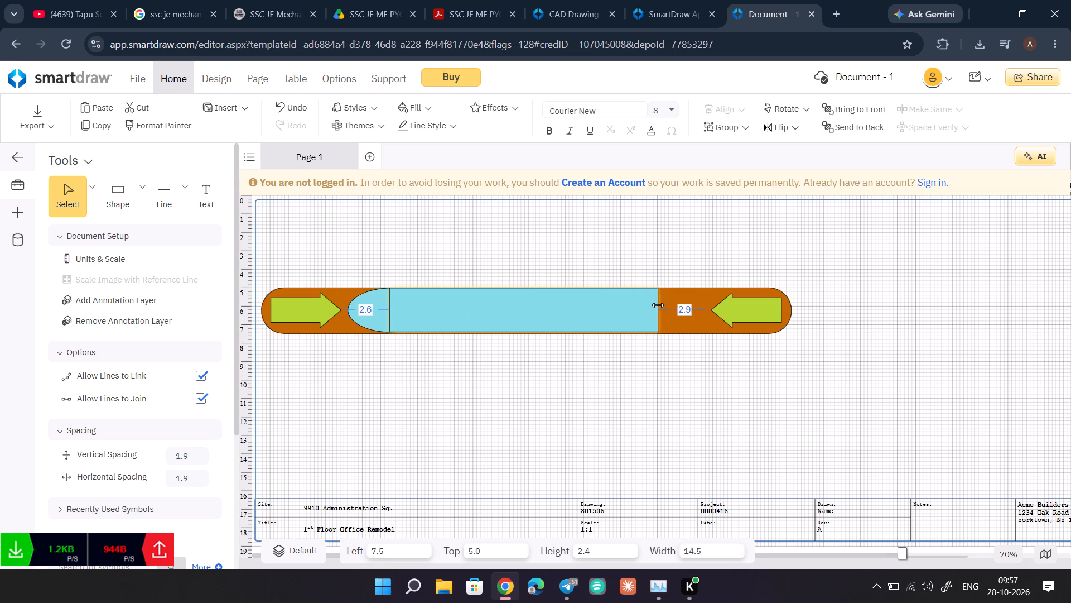
pyautogui.moveTo(658, 305); pyautogui.dragTo(656, 305)
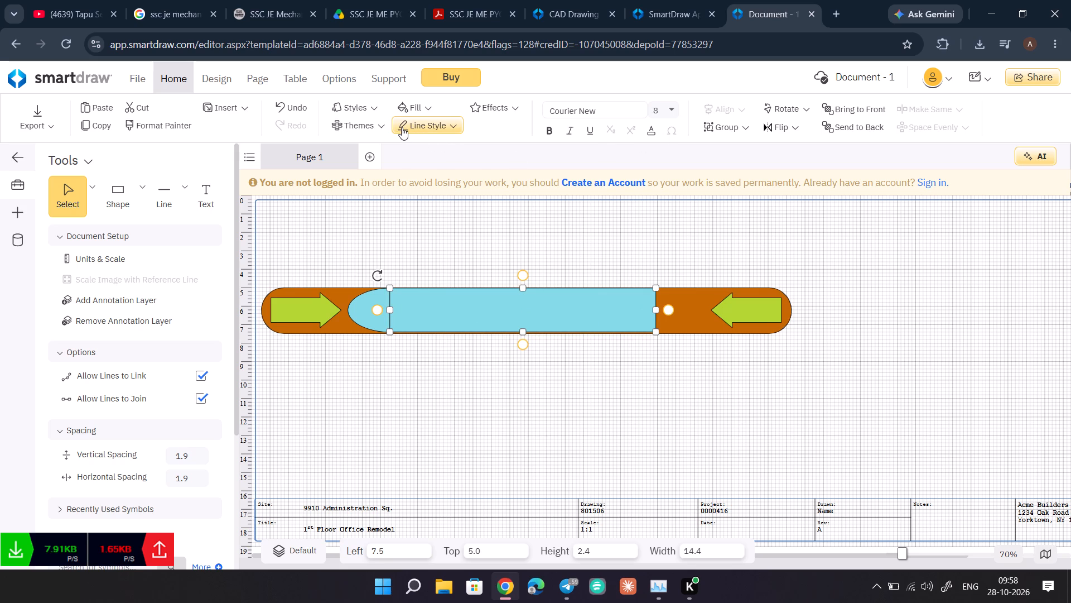
# Change the border of the light blue rectangle to the same light blue as its fill.
pyautogui.click(377, 112)
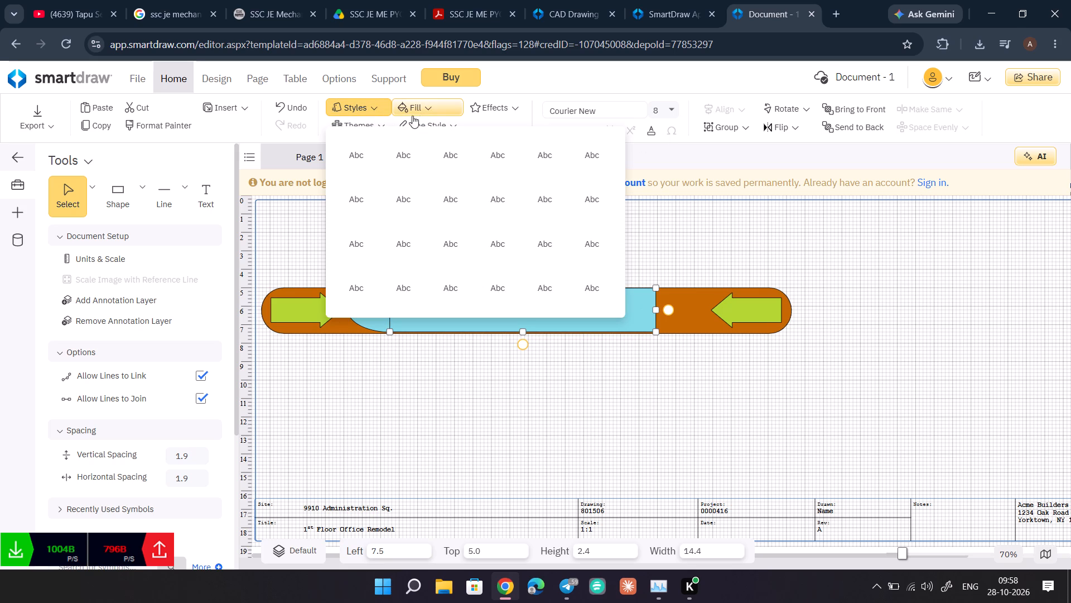
pyautogui.click(426, 116)
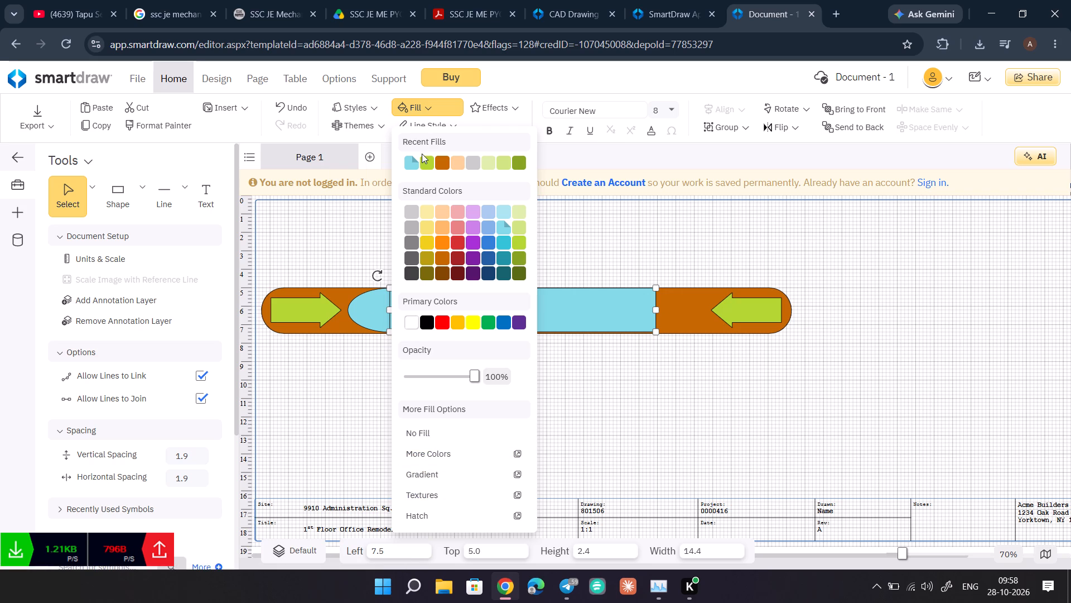
pyautogui.rightClick(548, 305)
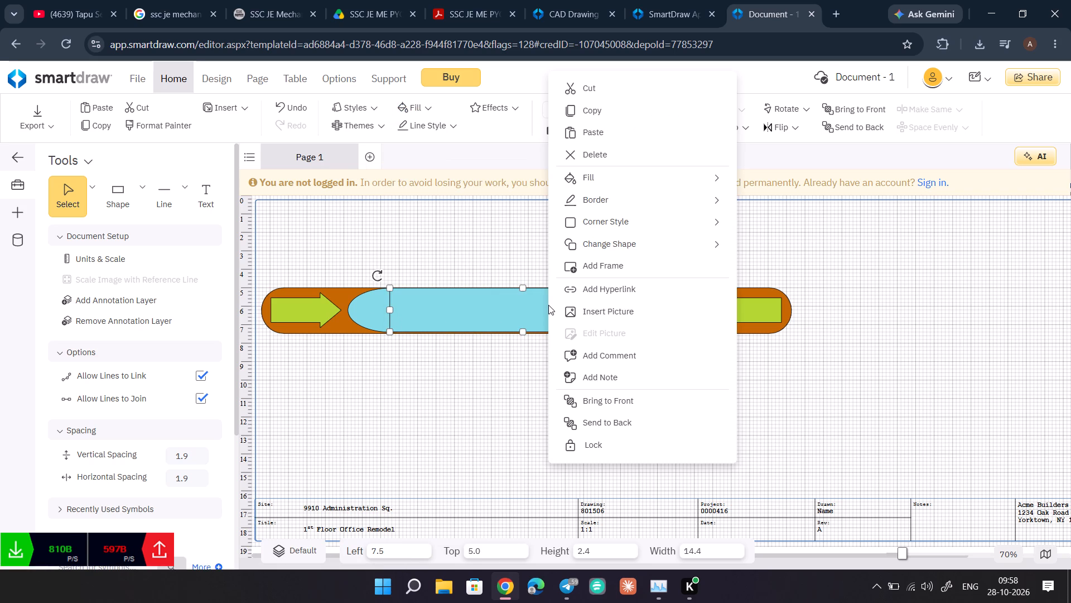
pyautogui.click(600, 202)
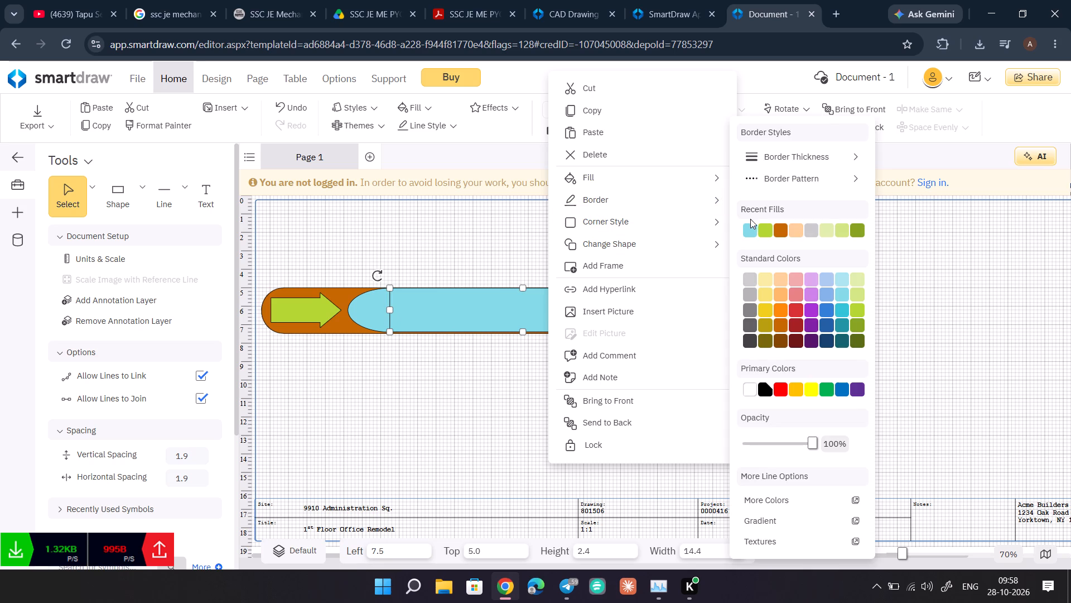
pyautogui.click(758, 230)
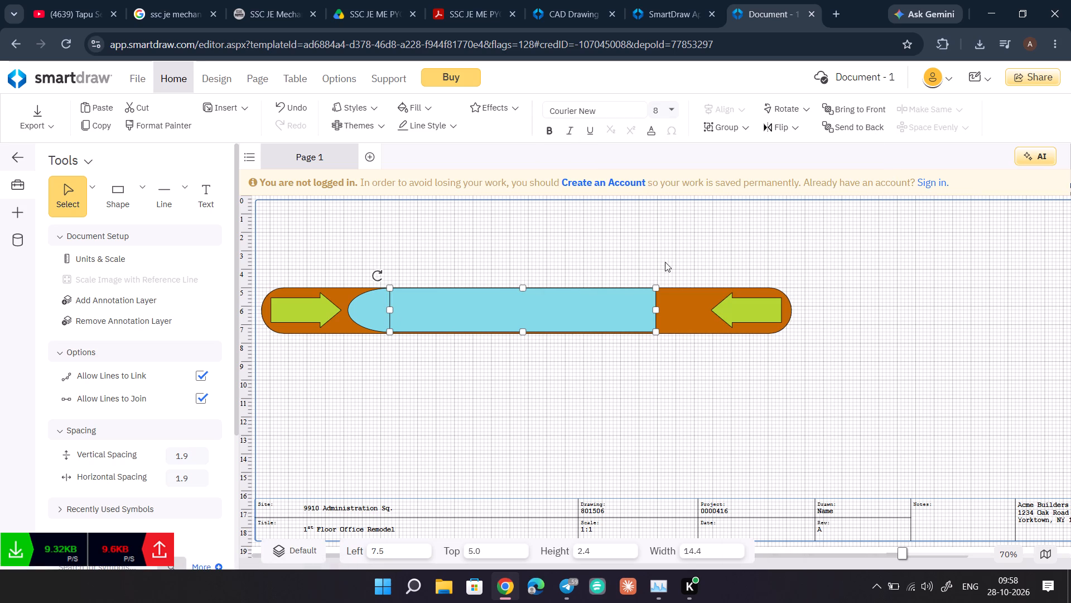
pyautogui.click(592, 308)
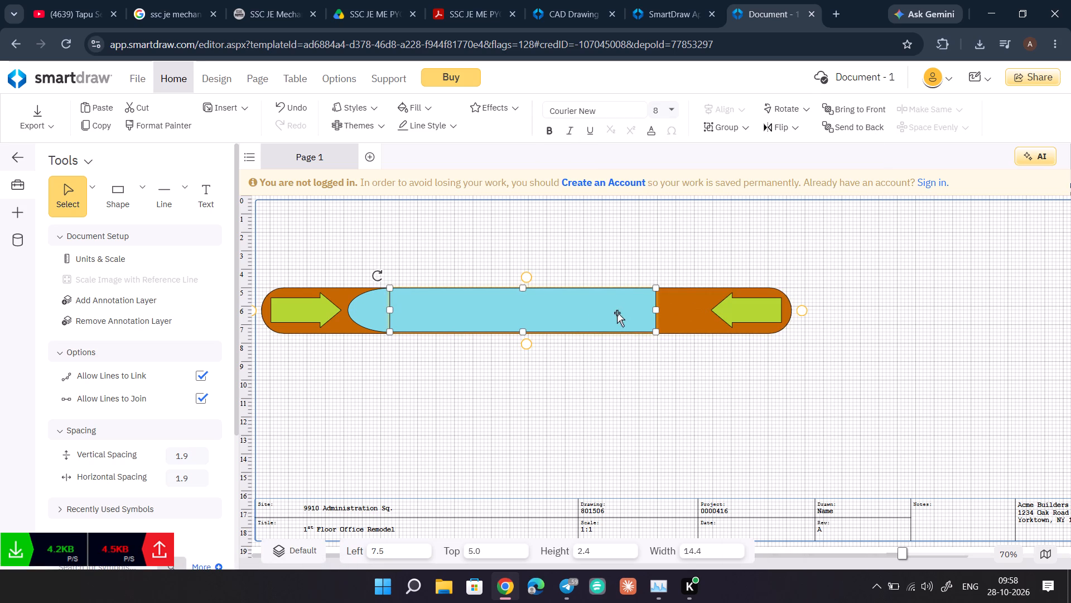
pyautogui.rightClick(617, 313)
pyautogui.click(682, 203)
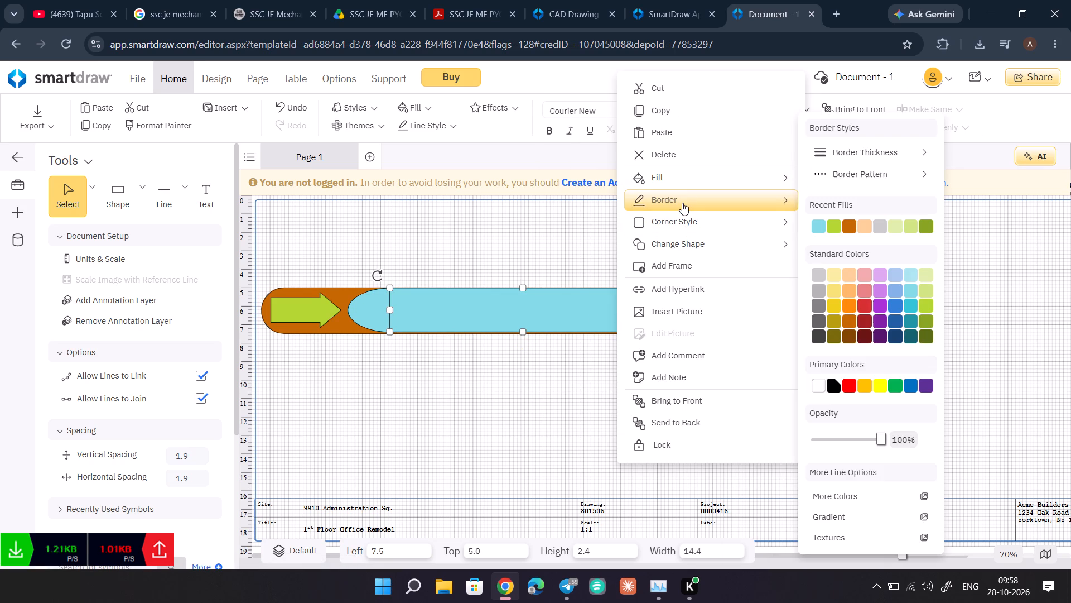
pyautogui.click(819, 232)
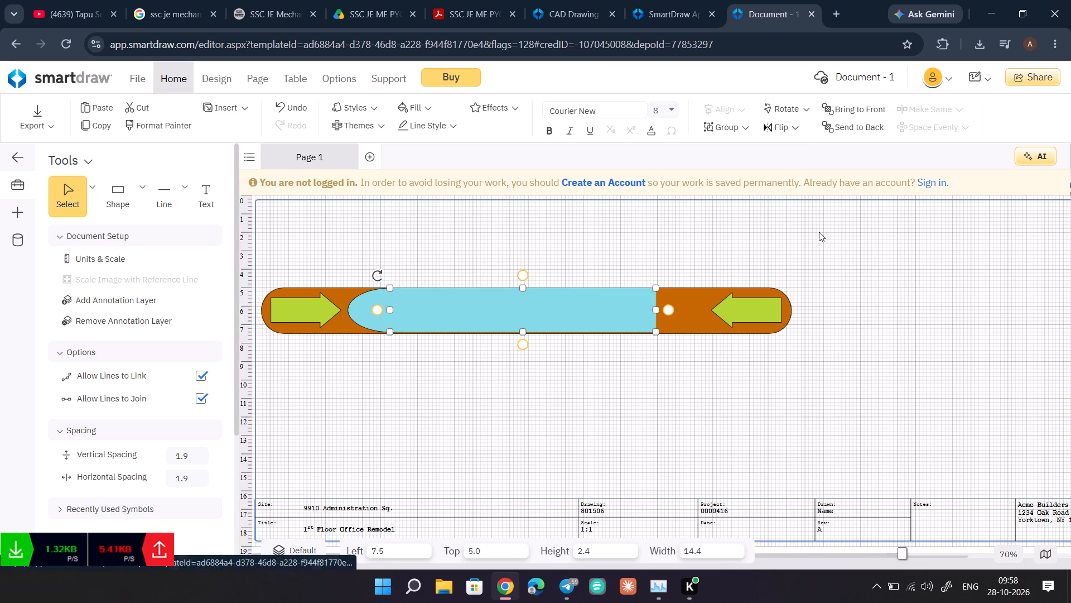
pyautogui.click(576, 391)
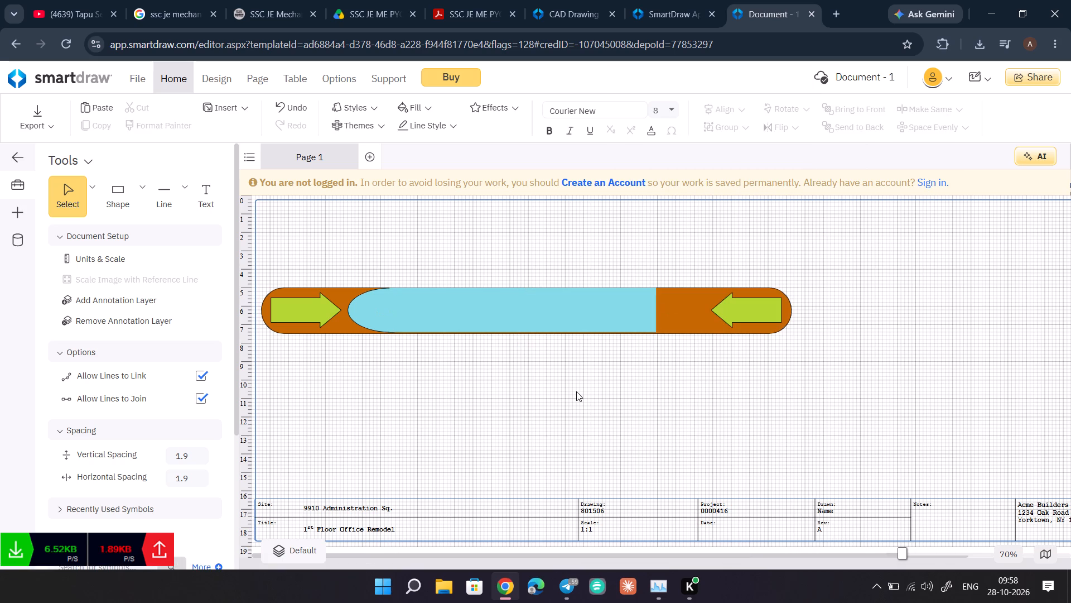
# Shrink the light blue rectangle from its upper and lower edges to about 1.9 high, with its top at about 5.2.
pyautogui.click(520, 304)
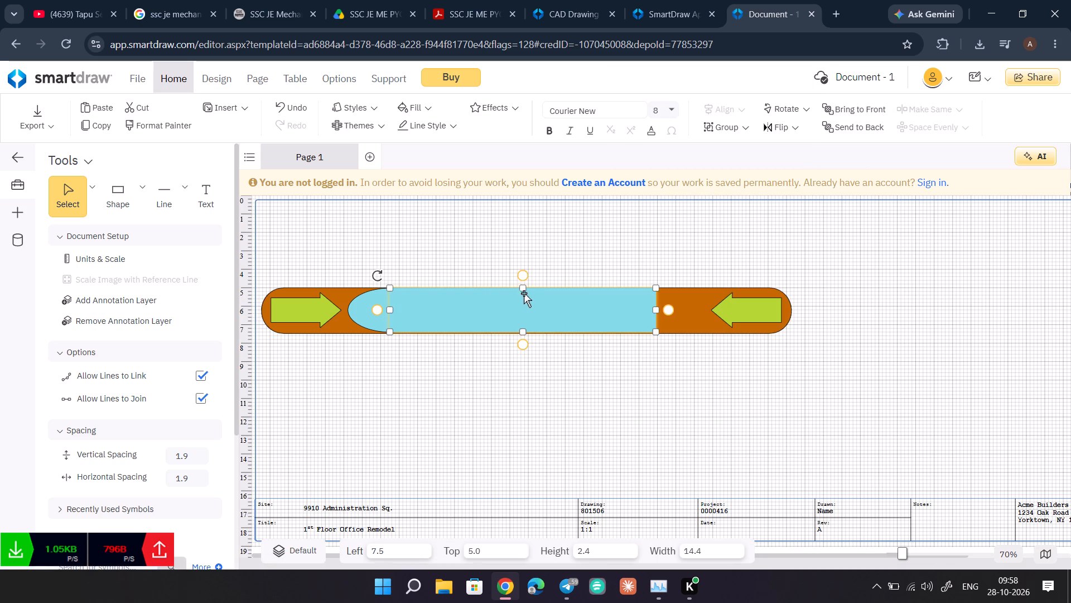
pyautogui.click(523, 289)
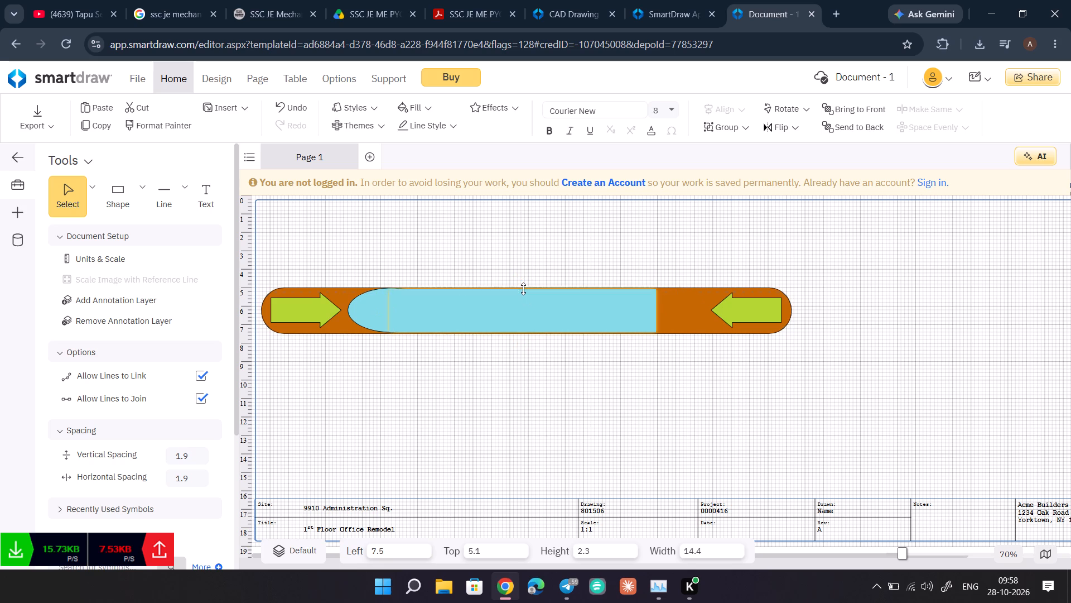
pyautogui.click(523, 332)
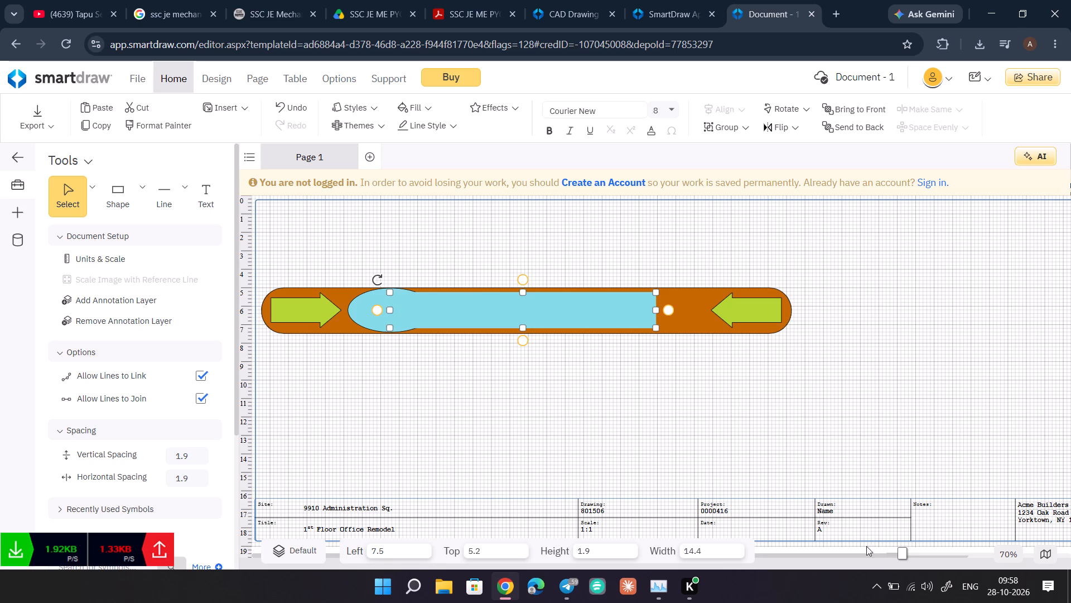
# Shrink the light blue ellipse from above and below to about 1.9 high so its edges line up with the rectangle's.
pyautogui.click(903, 551)
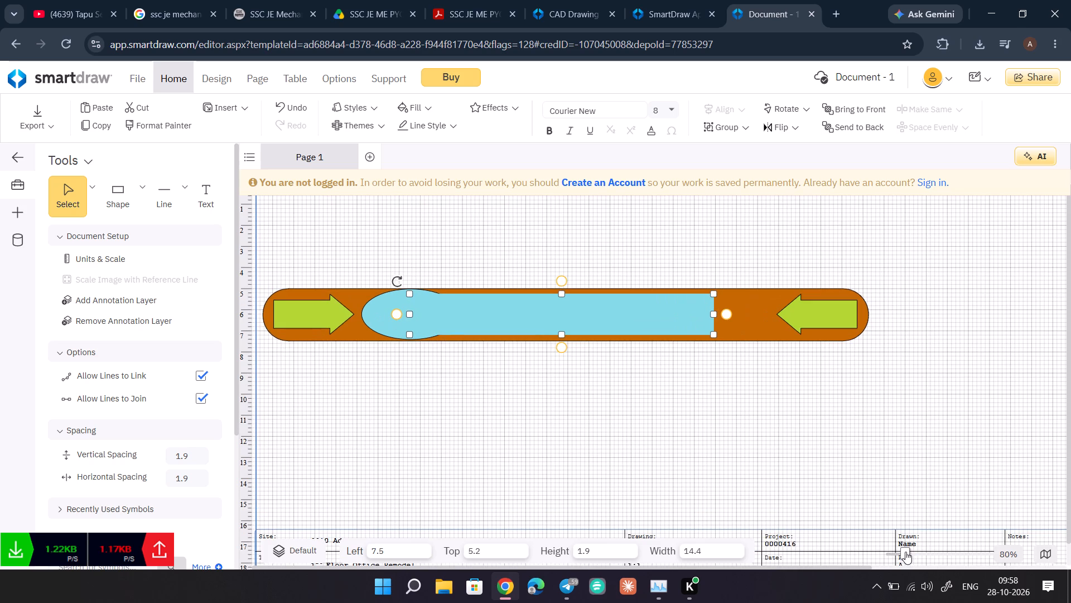
pyautogui.moveTo(905, 552); pyautogui.dragTo(917, 553)
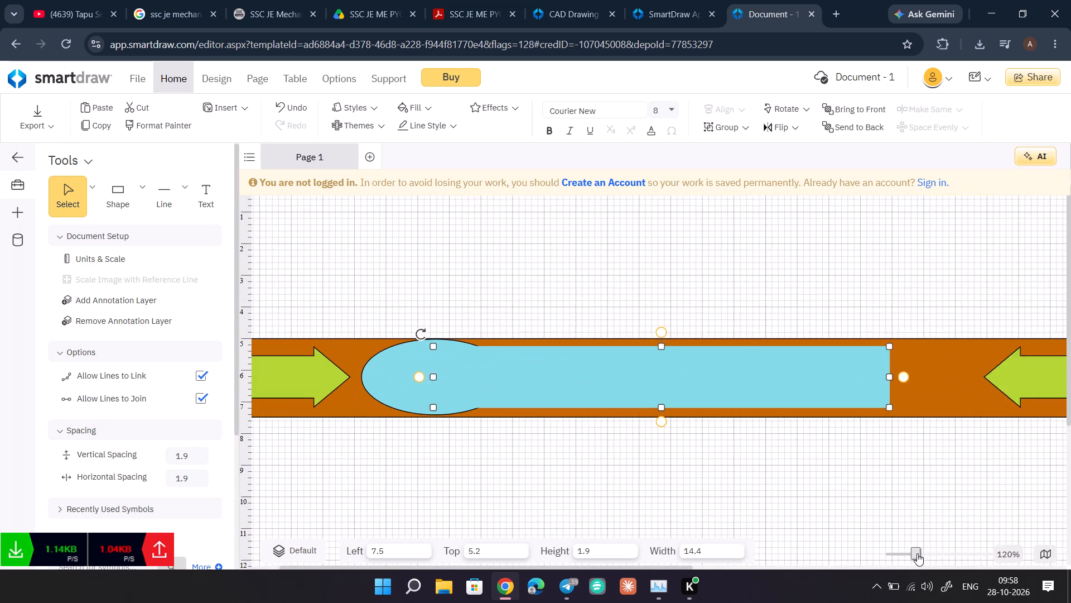
pyautogui.moveTo(917, 553); pyautogui.dragTo(918, 553)
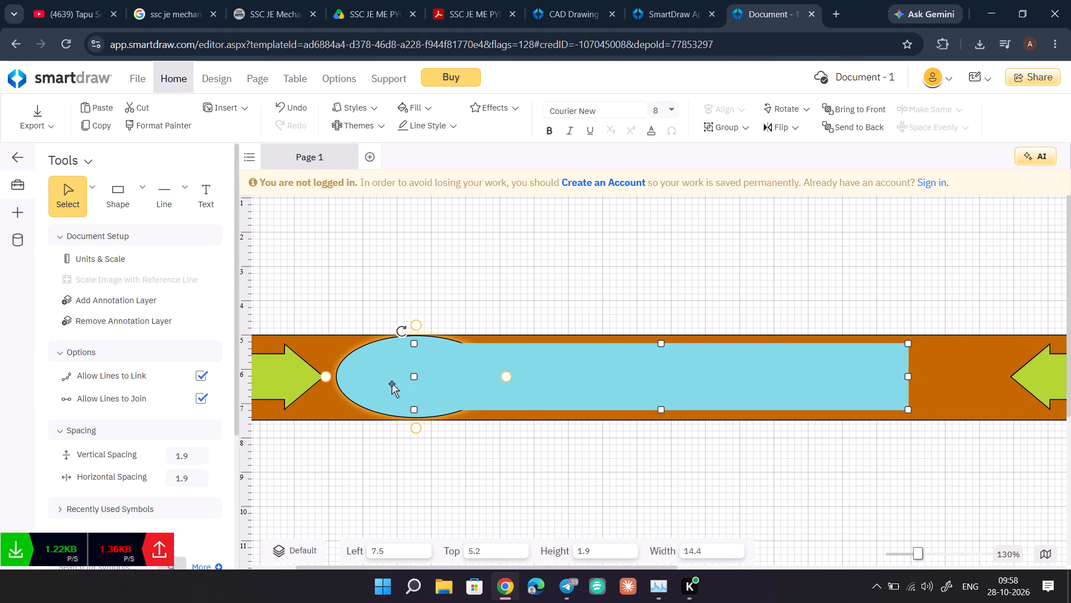
pyautogui.click(392, 384)
pyautogui.moveTo(417, 336); pyautogui.dragTo(419, 345)
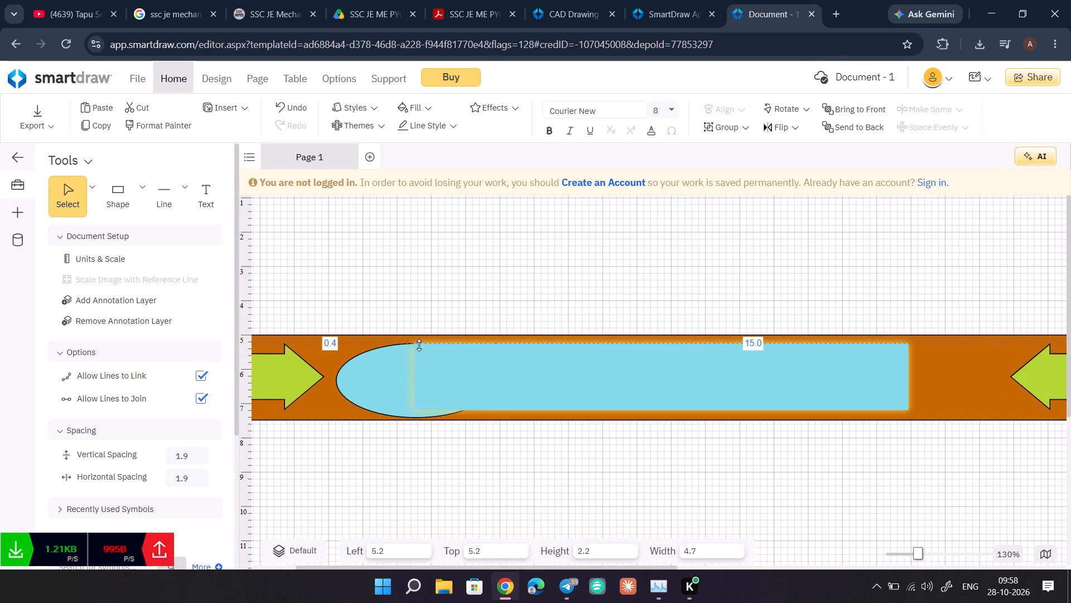
pyautogui.moveTo(419, 345); pyautogui.dragTo(420, 344)
pyautogui.click(384, 394)
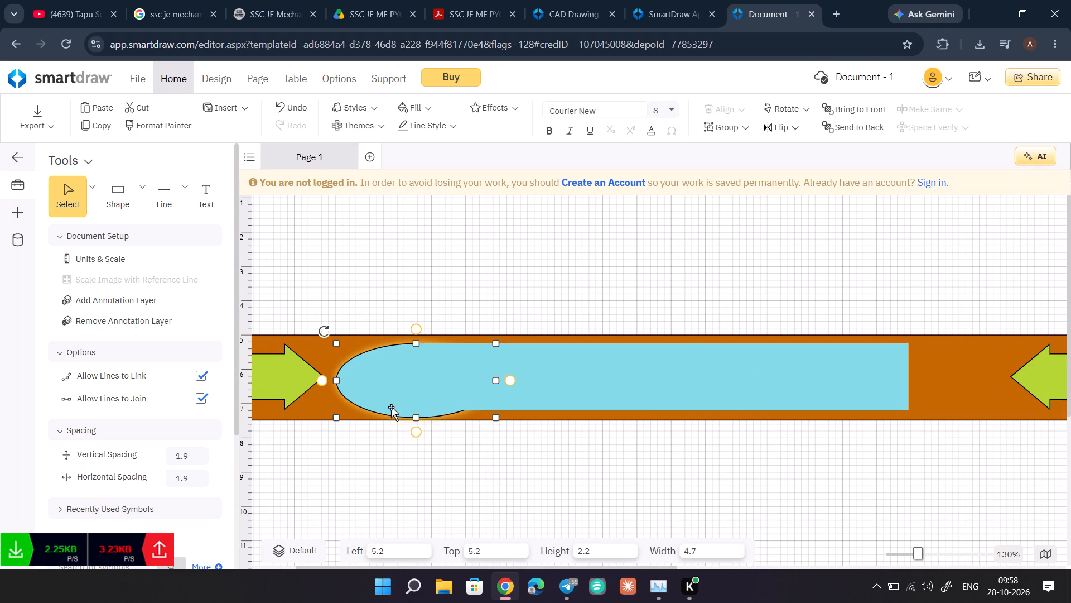
pyautogui.click(413, 416)
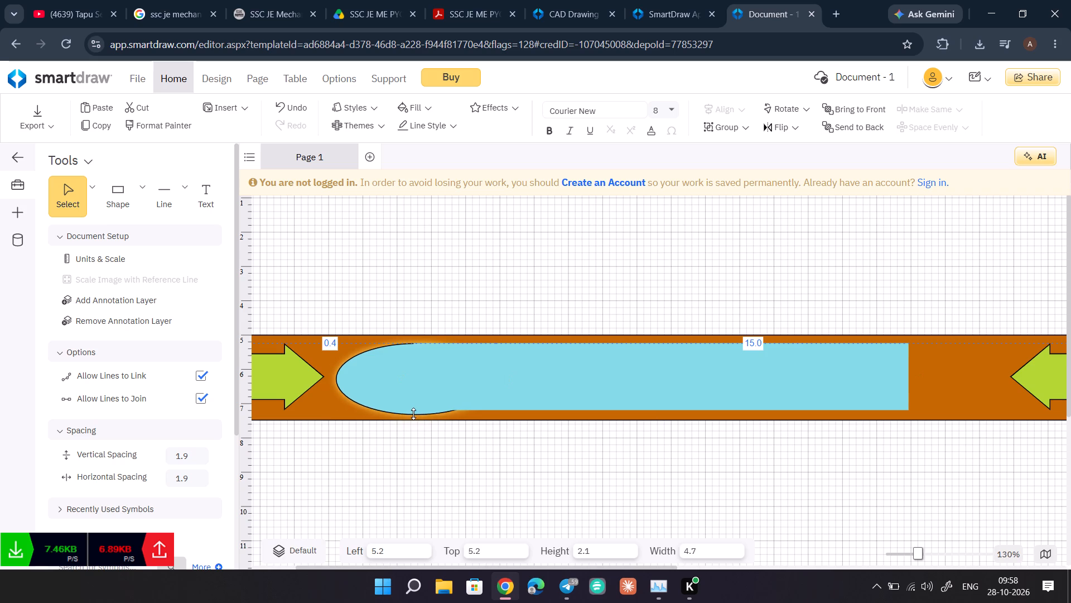
pyautogui.click(474, 489)
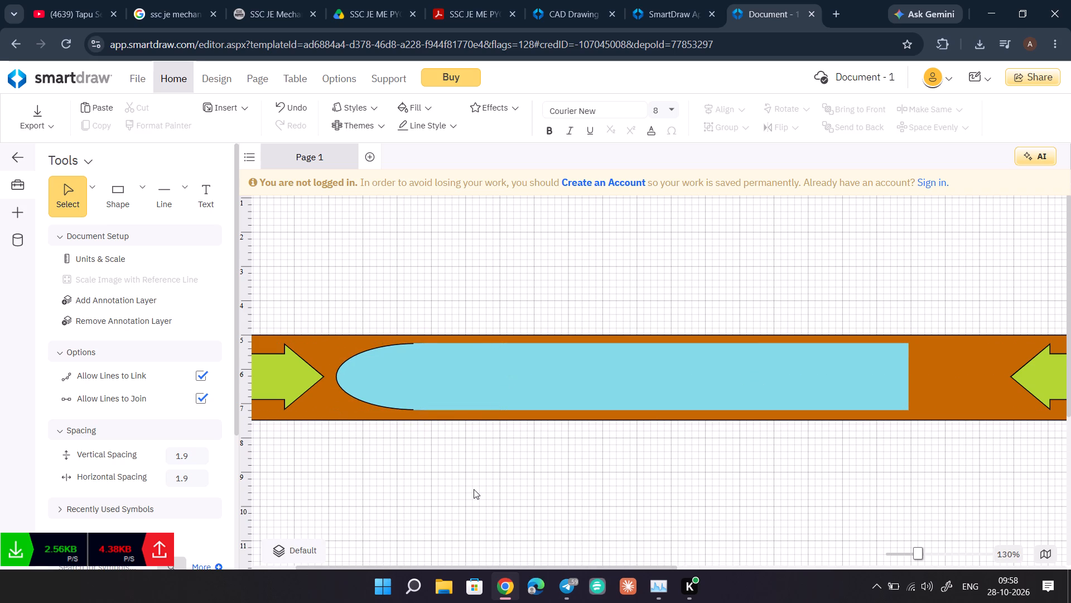
# Change the ellipse's border to the same light blue as its fill.
pyautogui.click(365, 376)
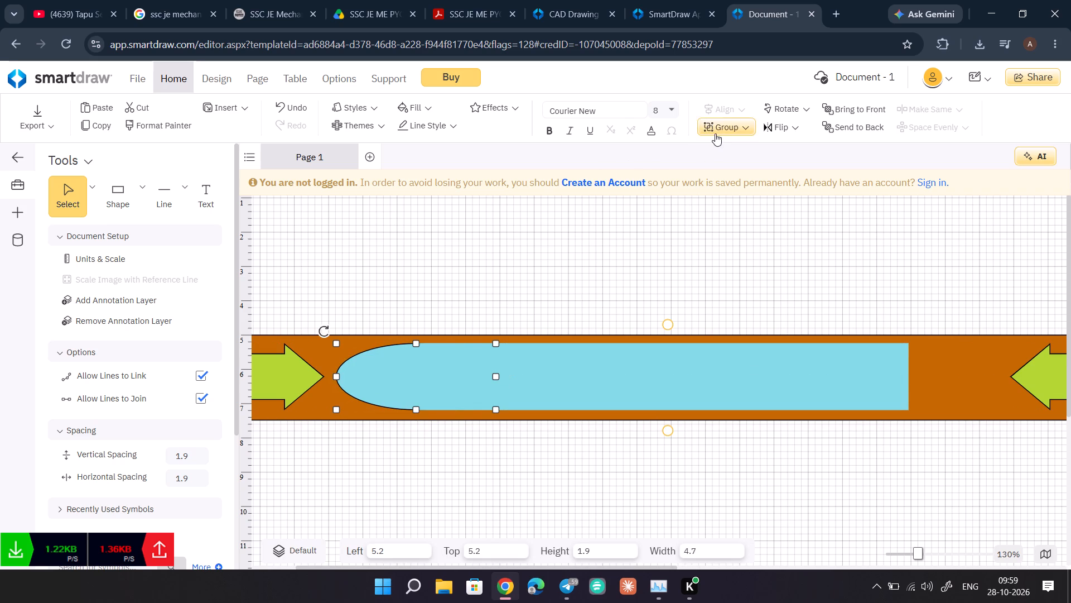
pyautogui.rightClick(369, 388)
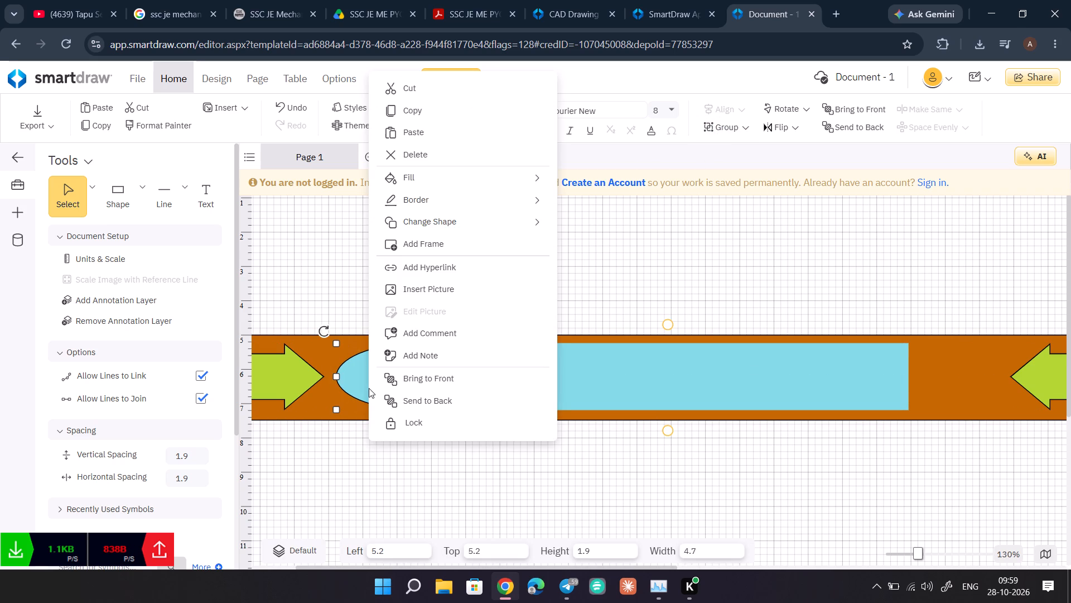
pyautogui.click(509, 184)
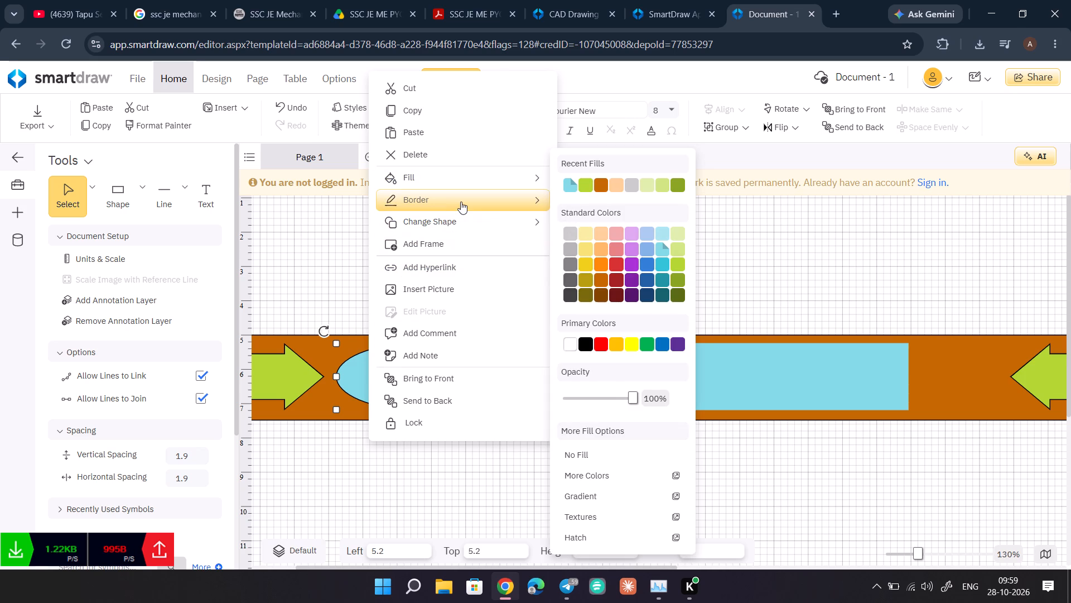
pyautogui.click(461, 202)
pyautogui.click(567, 225)
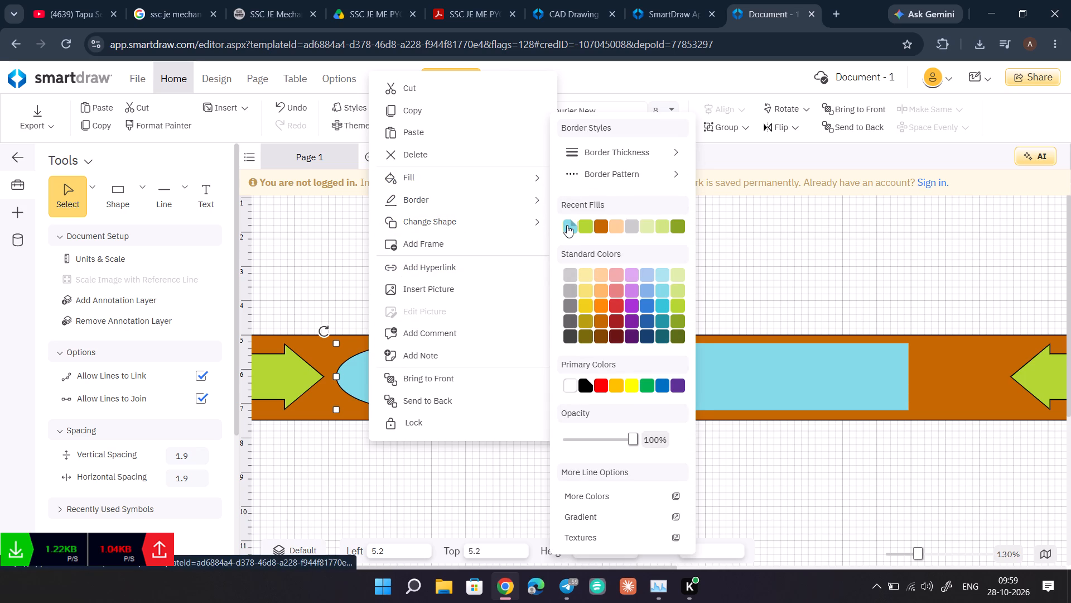
pyautogui.click(544, 451)
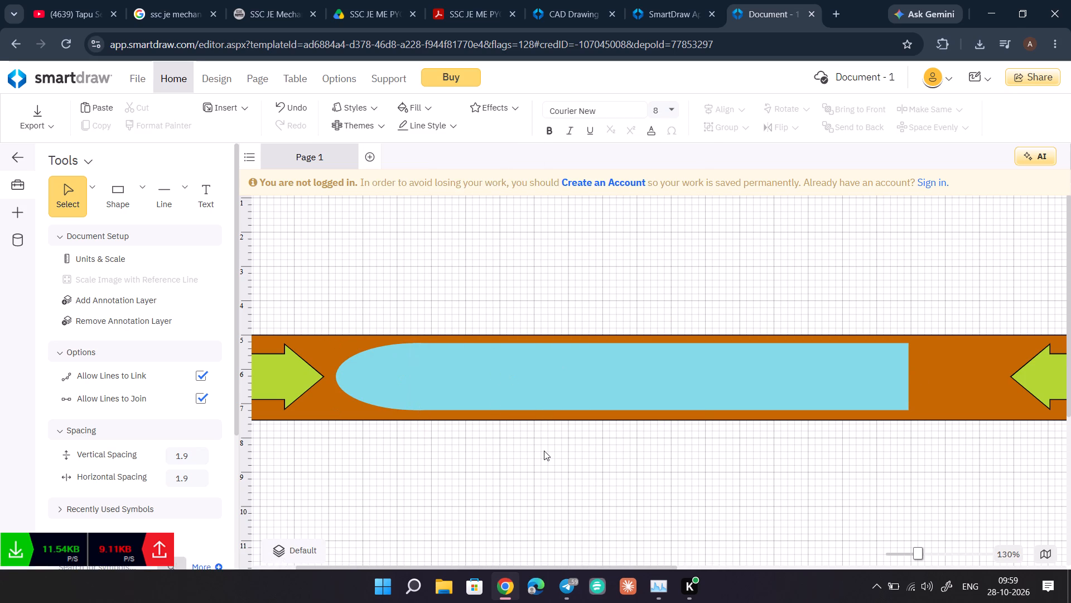
# Narrow the ellipse to about 3.7 wide and move it to about 5.8 from the left so it rounds the rectangle's end.
pyautogui.click(385, 364)
pyautogui.moveTo(337, 376); pyautogui.dragTo(355, 377)
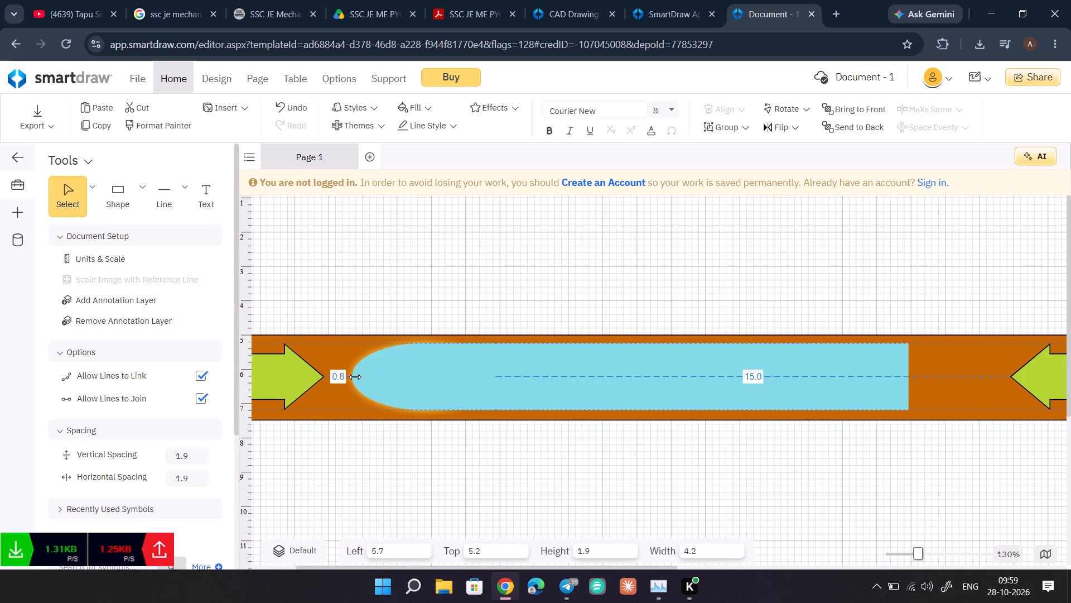
pyautogui.moveTo(355, 377); pyautogui.dragTo(368, 375)
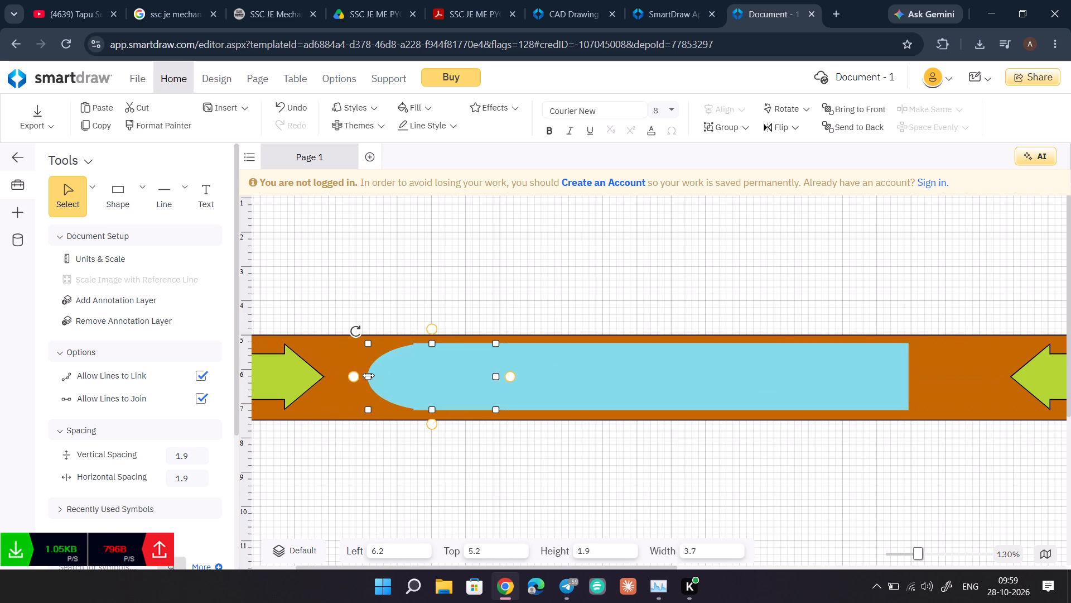
pyautogui.click(401, 375)
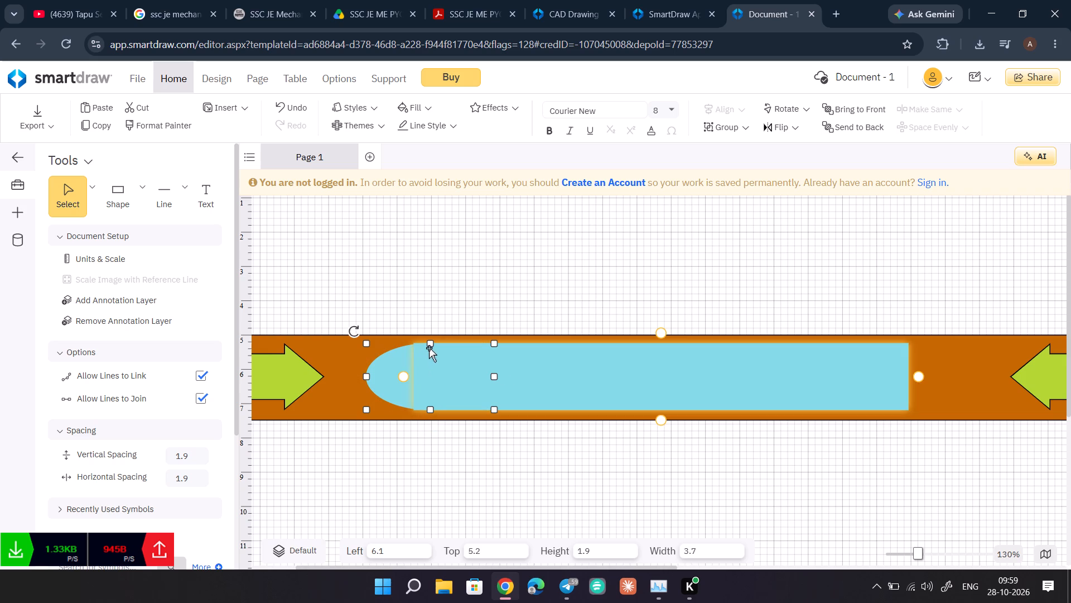
pyautogui.moveTo(429, 346); pyautogui.dragTo(418, 346)
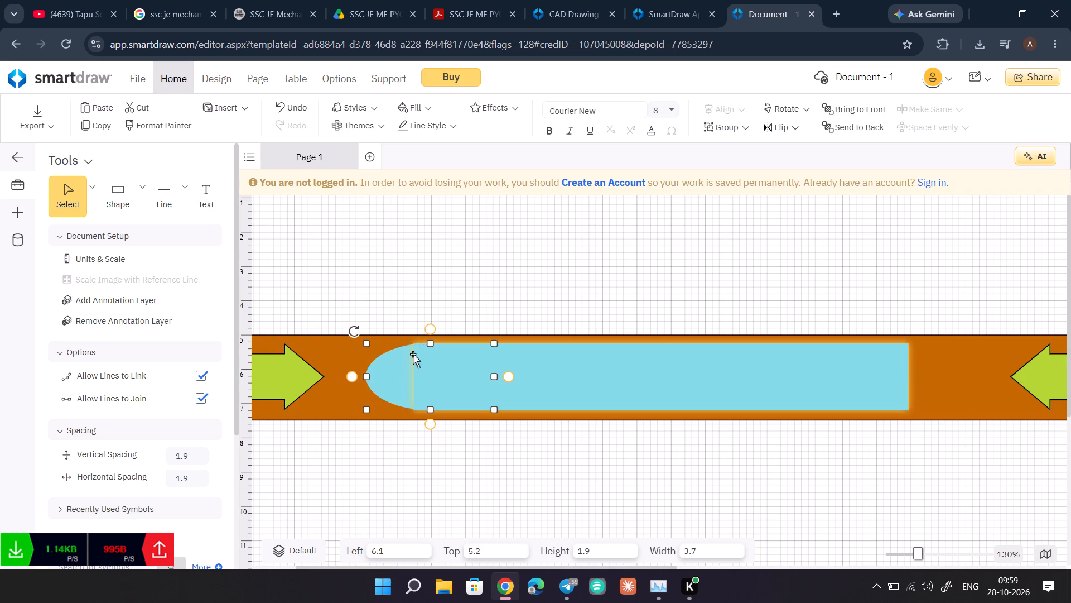
pyautogui.moveTo(393, 378); pyautogui.dragTo(384, 379)
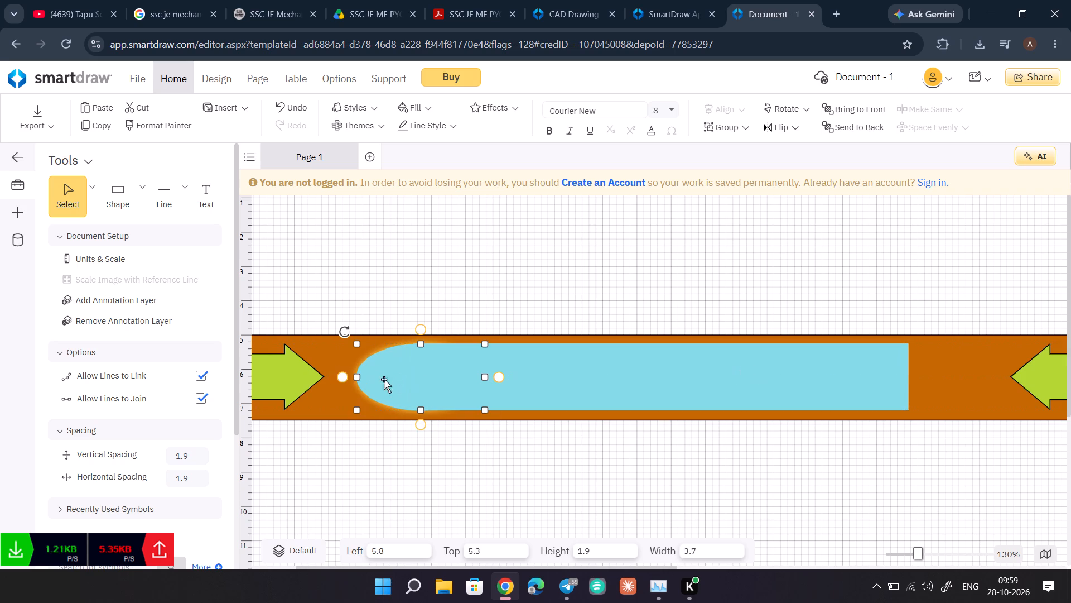
pyautogui.click(424, 480)
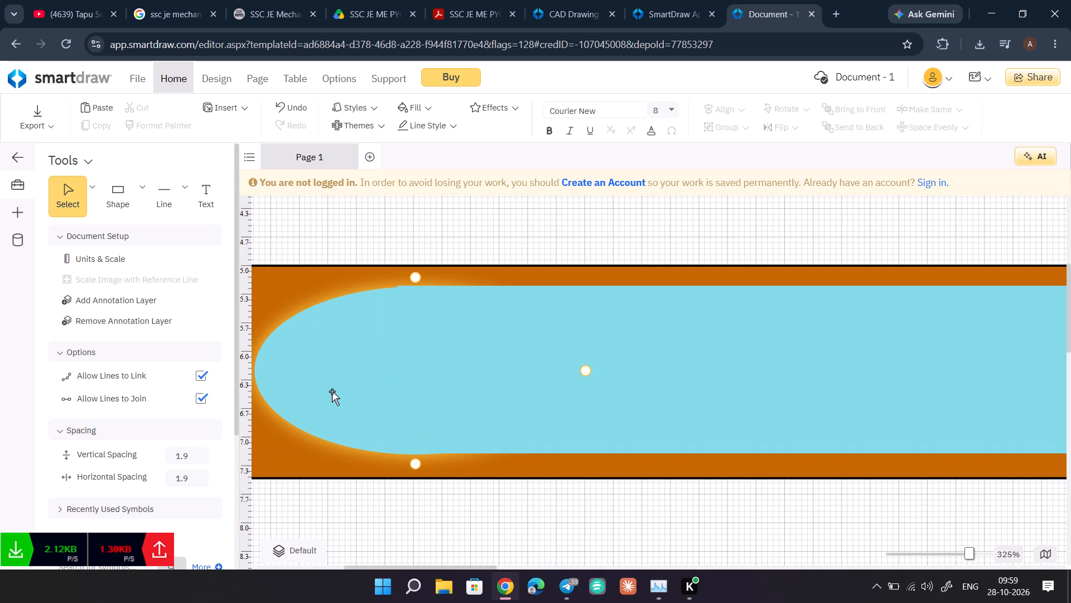
# Fine-tune the ellipse's upper and lower edges to meet the rectangle's, placing it at about left 5.7 and top 5.2.
pyautogui.click(332, 391)
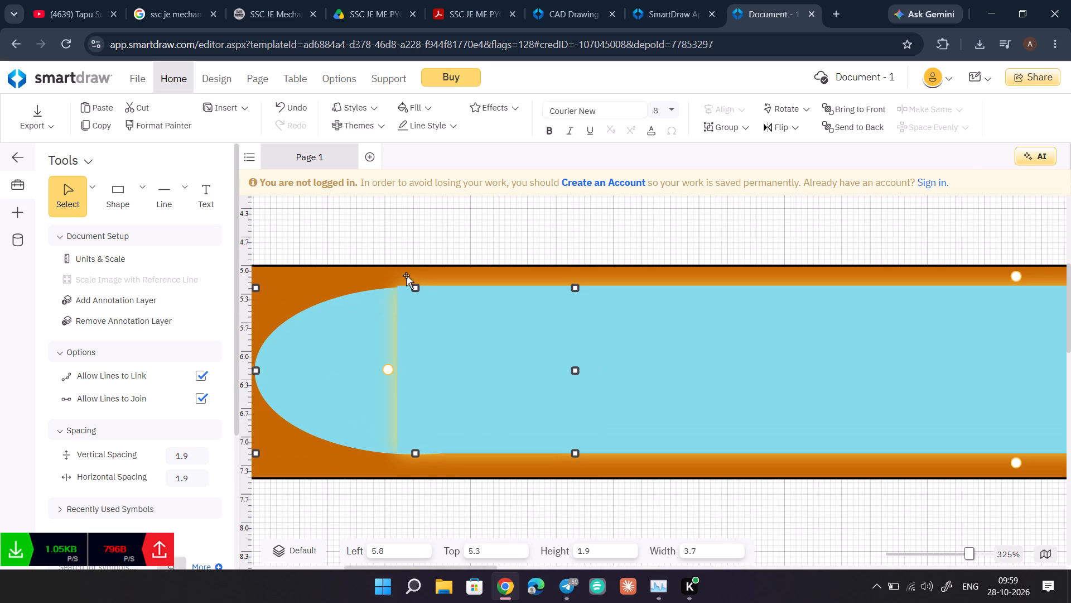
pyautogui.moveTo(418, 286); pyautogui.dragTo(415, 286)
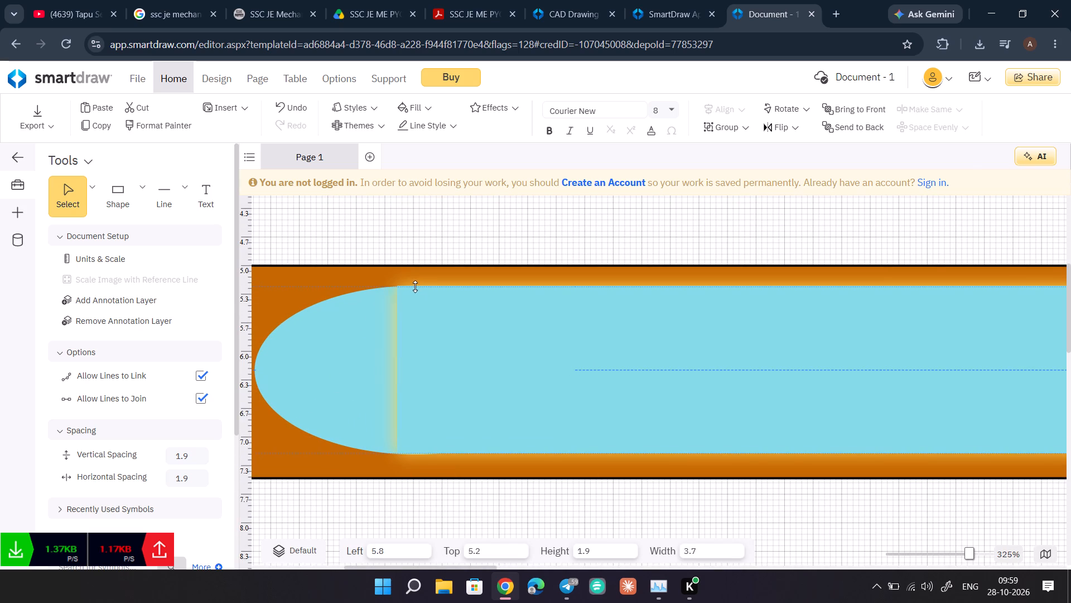
pyautogui.moveTo(415, 286); pyautogui.dragTo(421, 280)
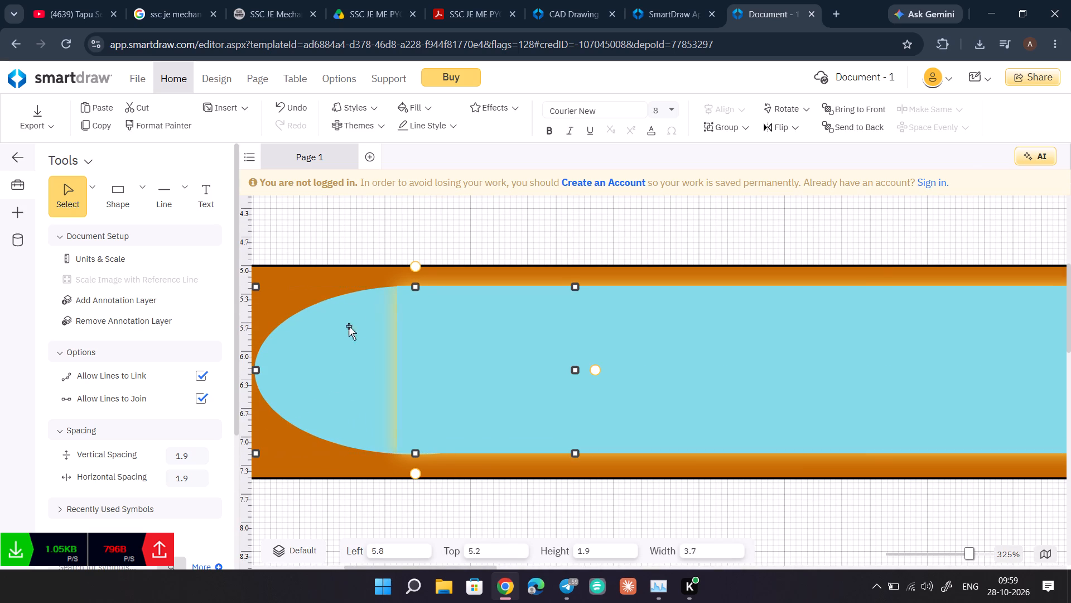
pyautogui.moveTo(332, 343); pyautogui.dragTo(325, 343)
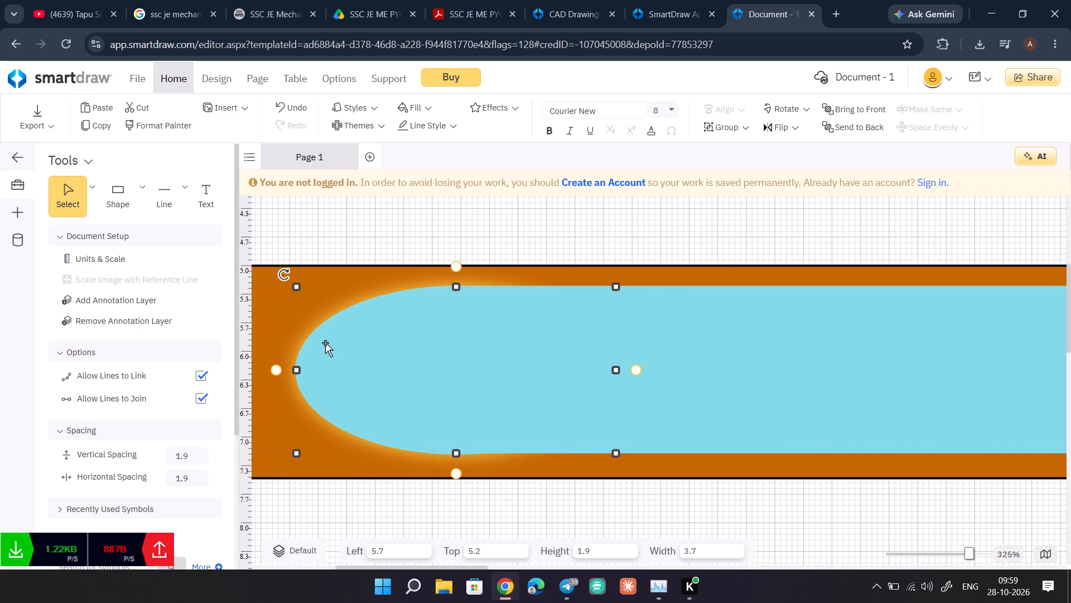
pyautogui.click(456, 453)
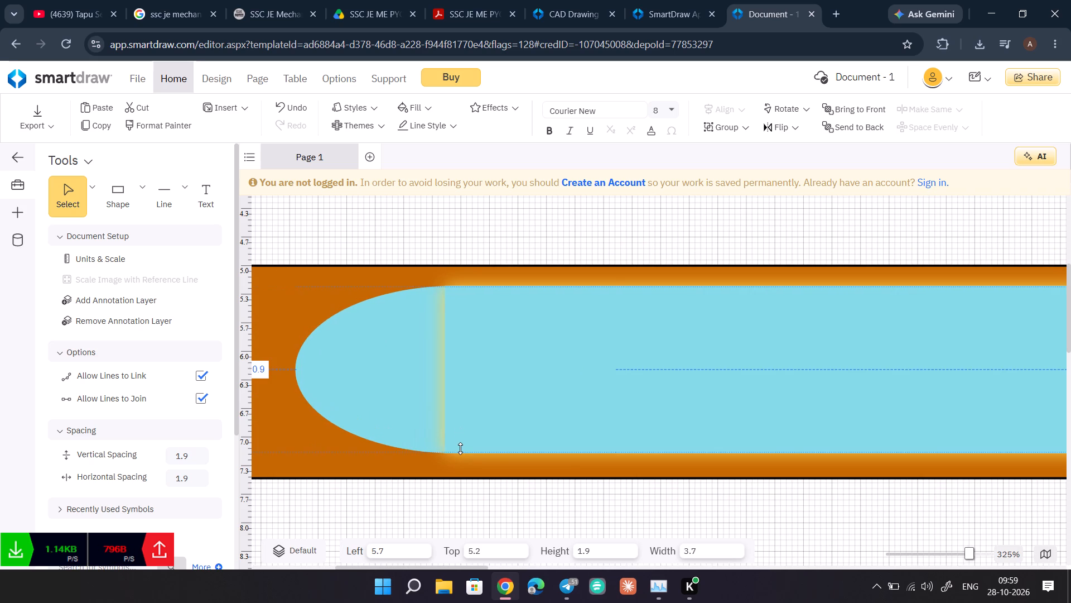
# Place a light blue curved-sided shape with a concave end over the rectangle's end opposite the ellipse, at about left 20.6 and top 5.2.
pyautogui.click(499, 524)
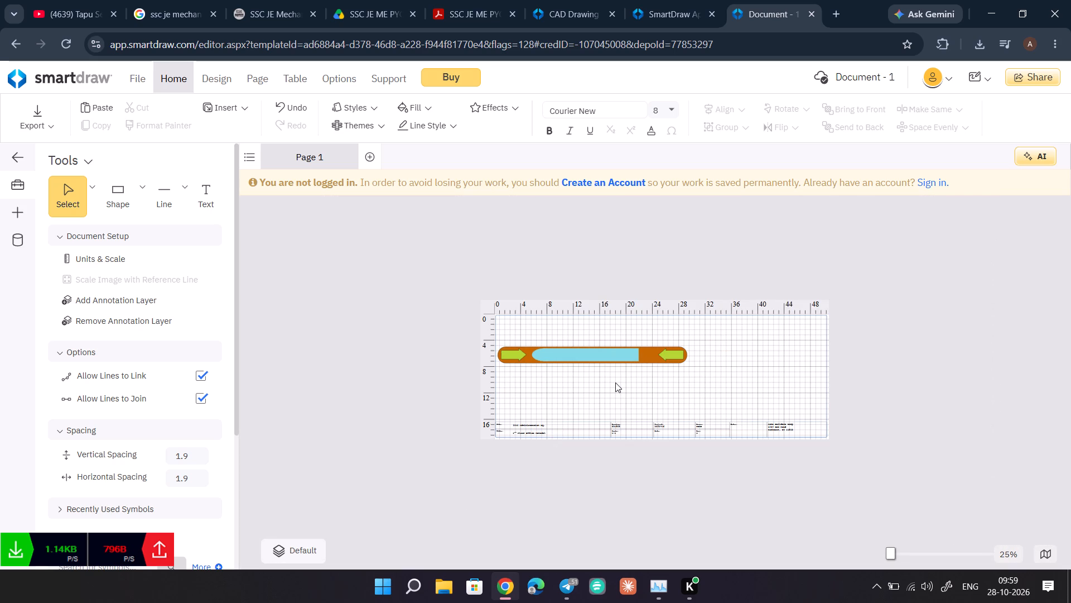
pyautogui.rightClick(615, 382)
pyautogui.click(535, 323)
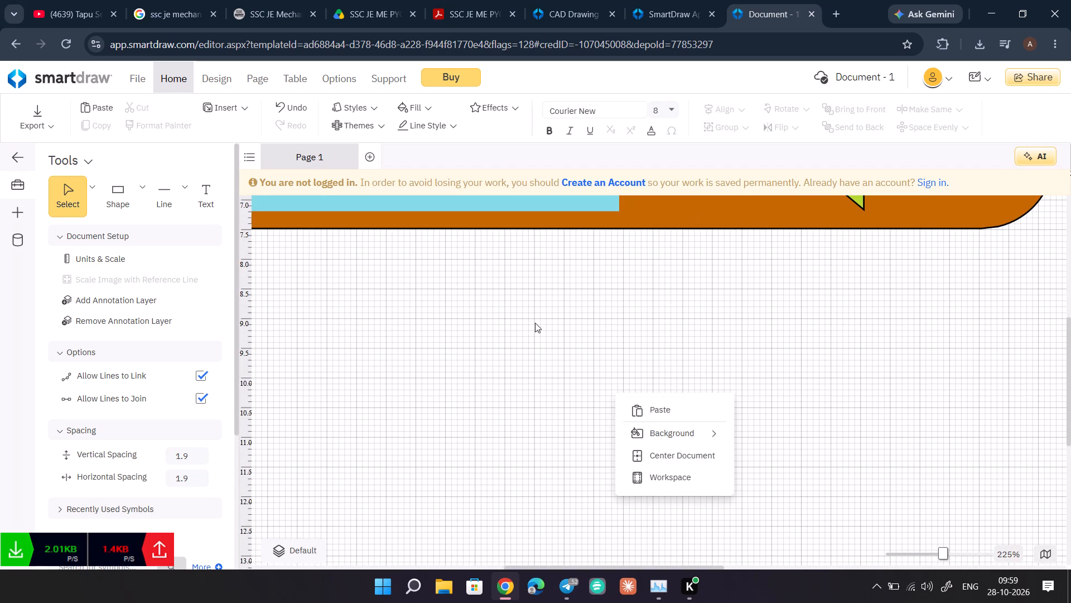
pyautogui.scroll(3, 535, 323)
pyautogui.hscroll(6, 535, 323)
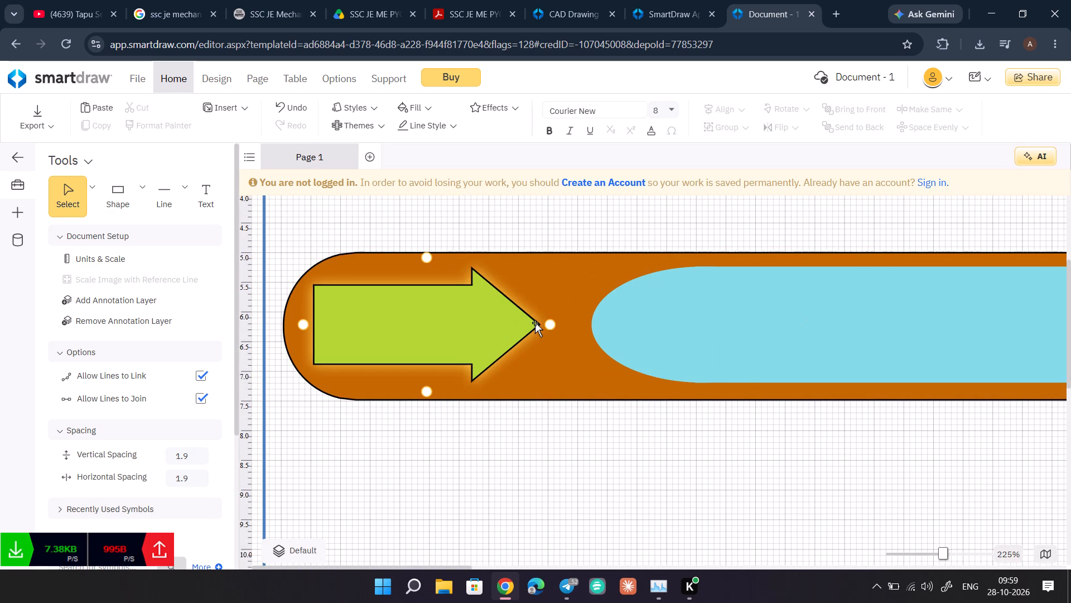
pyautogui.hscroll(-7, 535, 323)
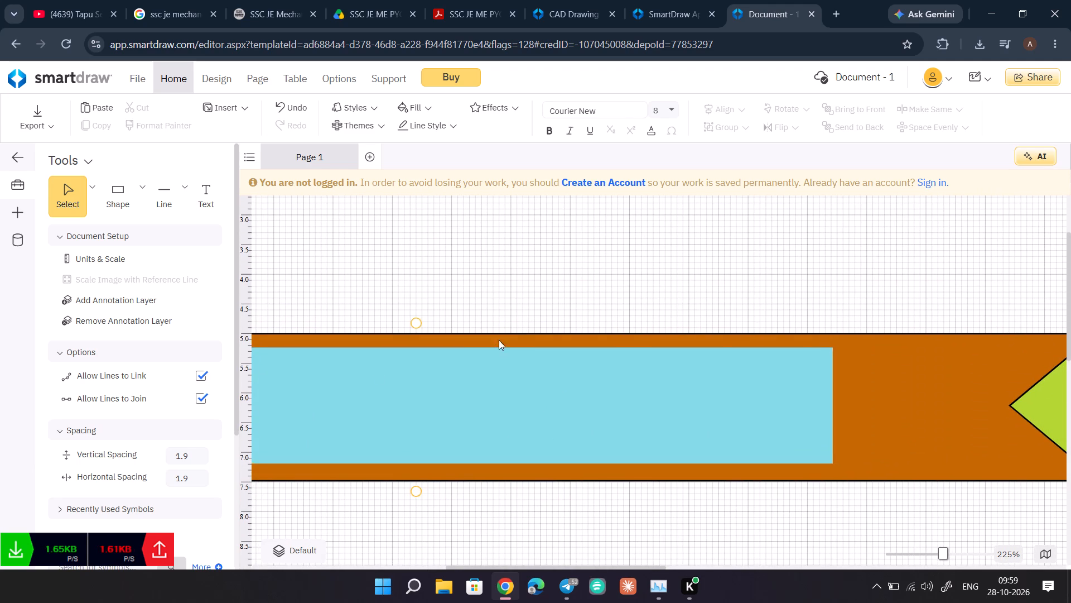
pyautogui.click(146, 193)
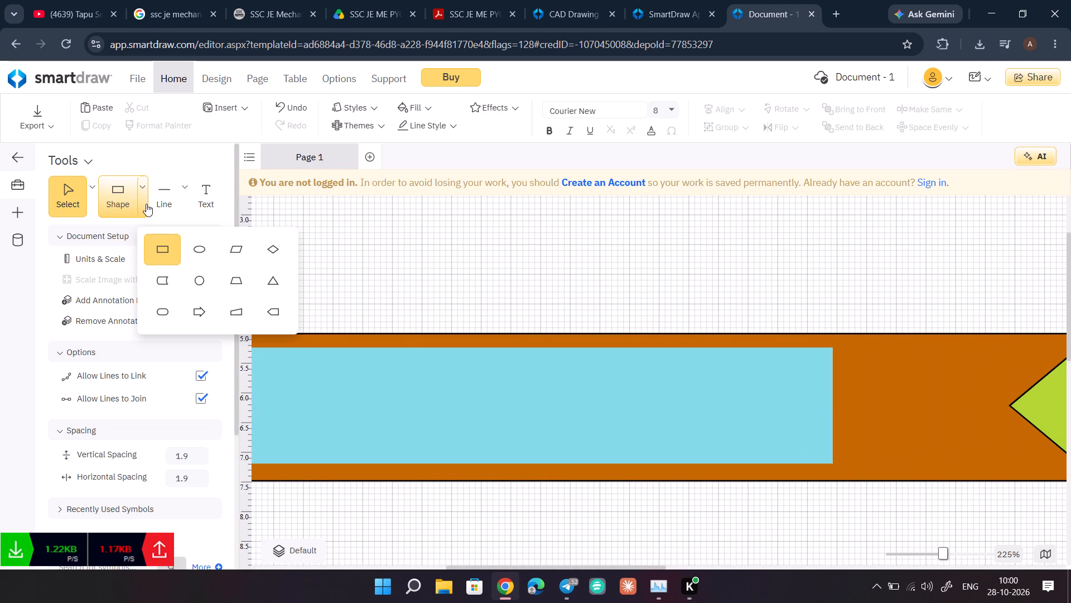
pyautogui.click(162, 279)
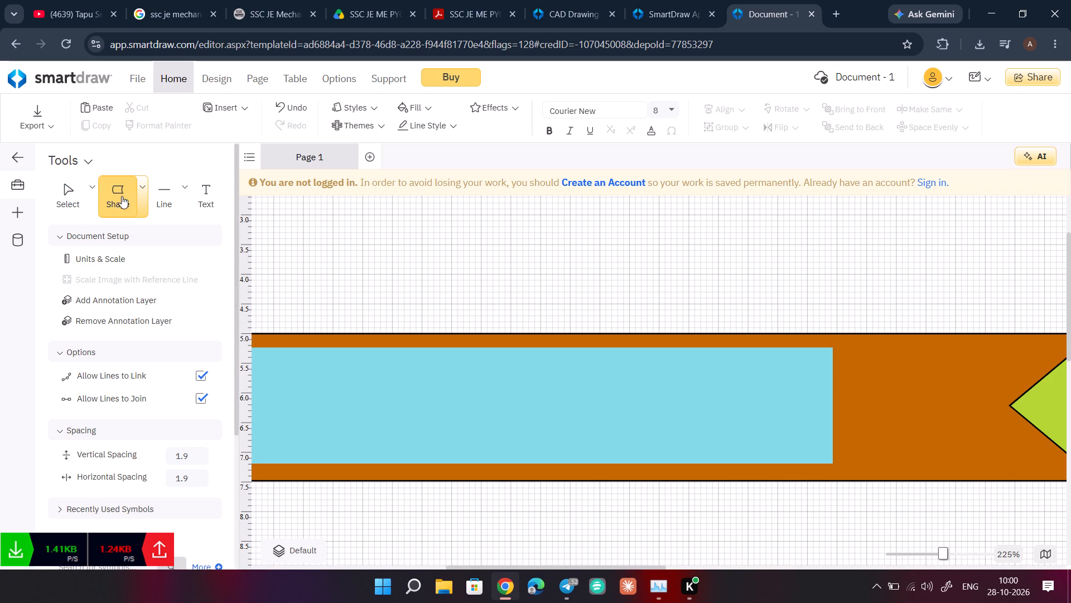
pyautogui.moveTo(122, 196); pyautogui.dragTo(814, 384)
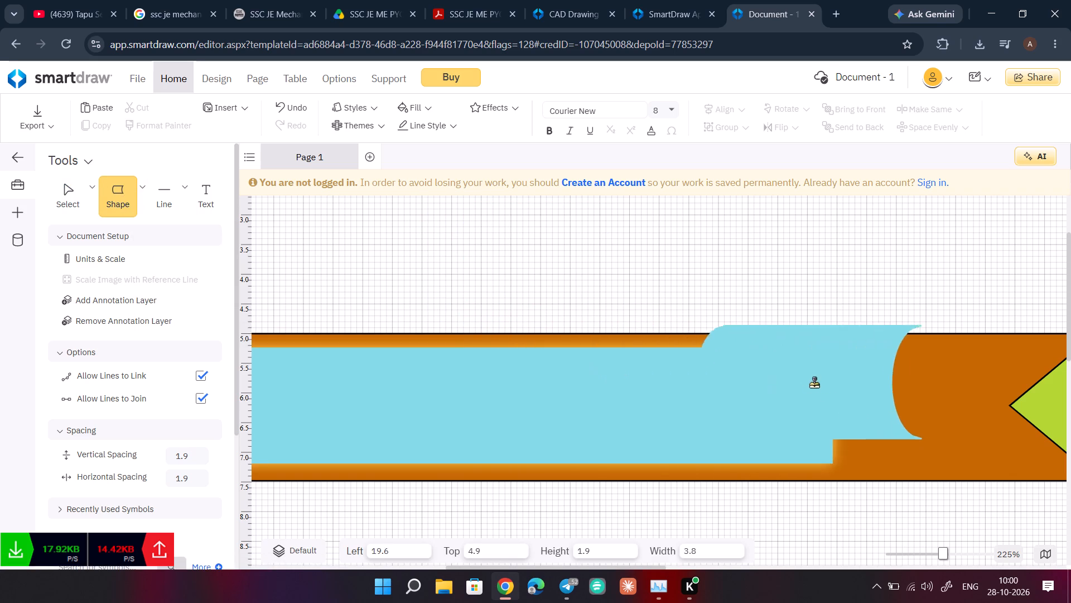
pyautogui.moveTo(814, 384); pyautogui.dragTo(867, 403)
pyautogui.click(869, 461)
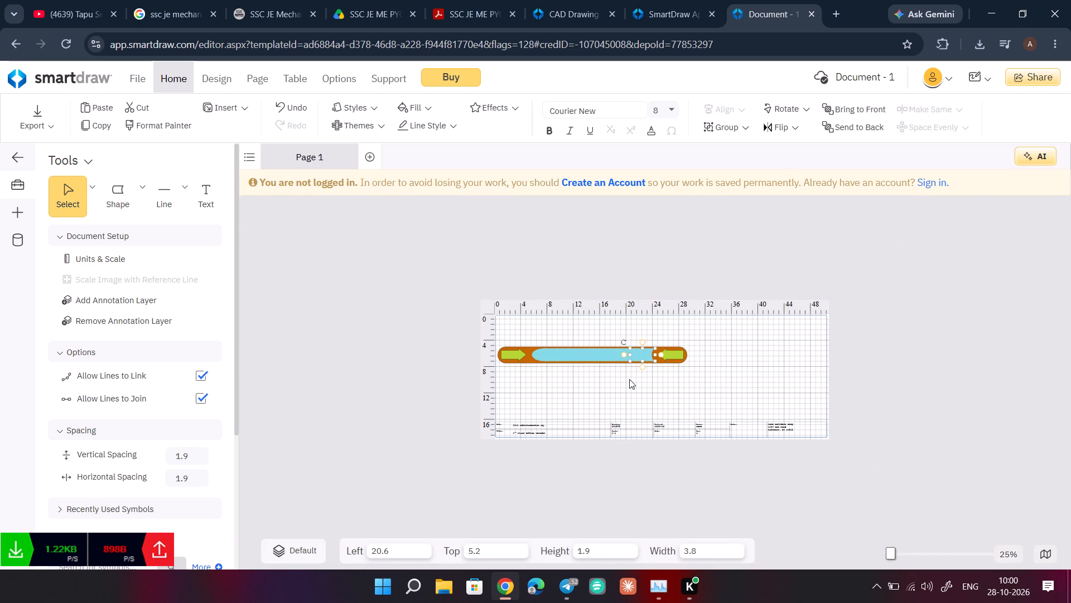
pyautogui.scroll(2, 629, 379)
pyautogui.hscroll(3, 629, 379)
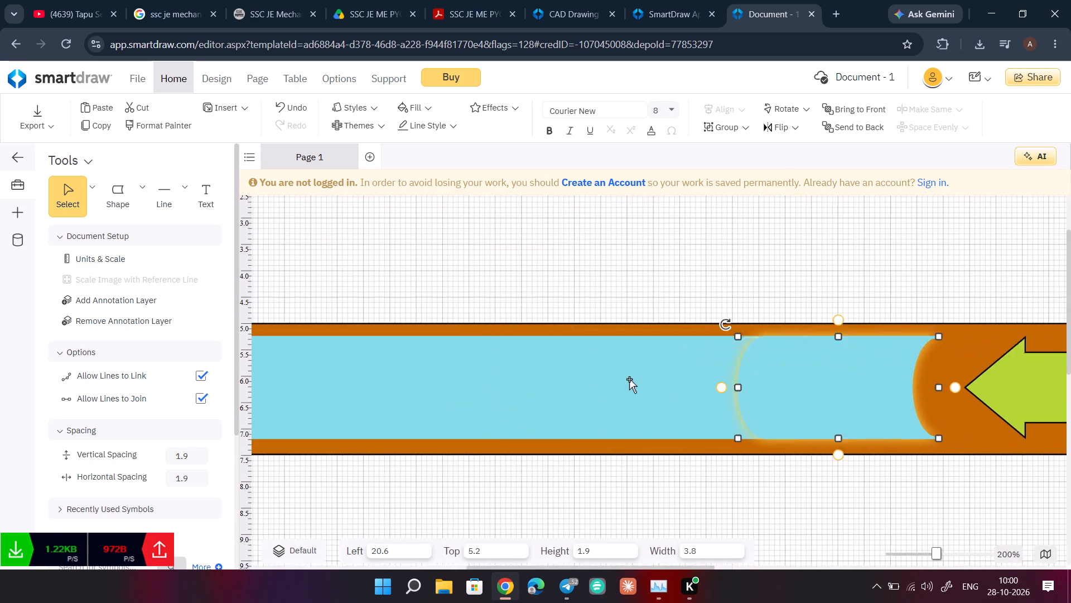
pyautogui.click(604, 473)
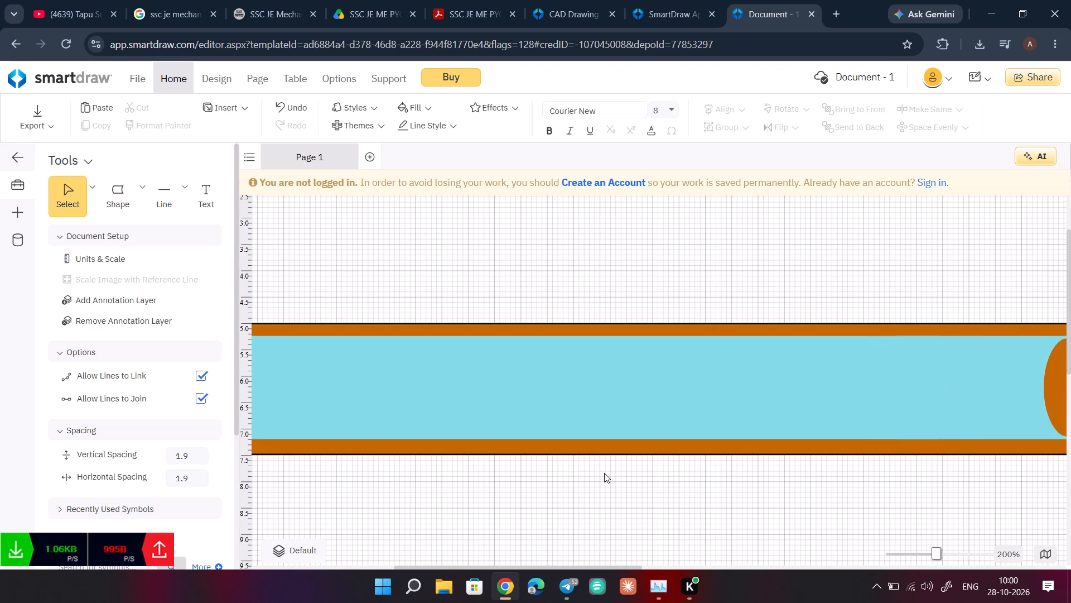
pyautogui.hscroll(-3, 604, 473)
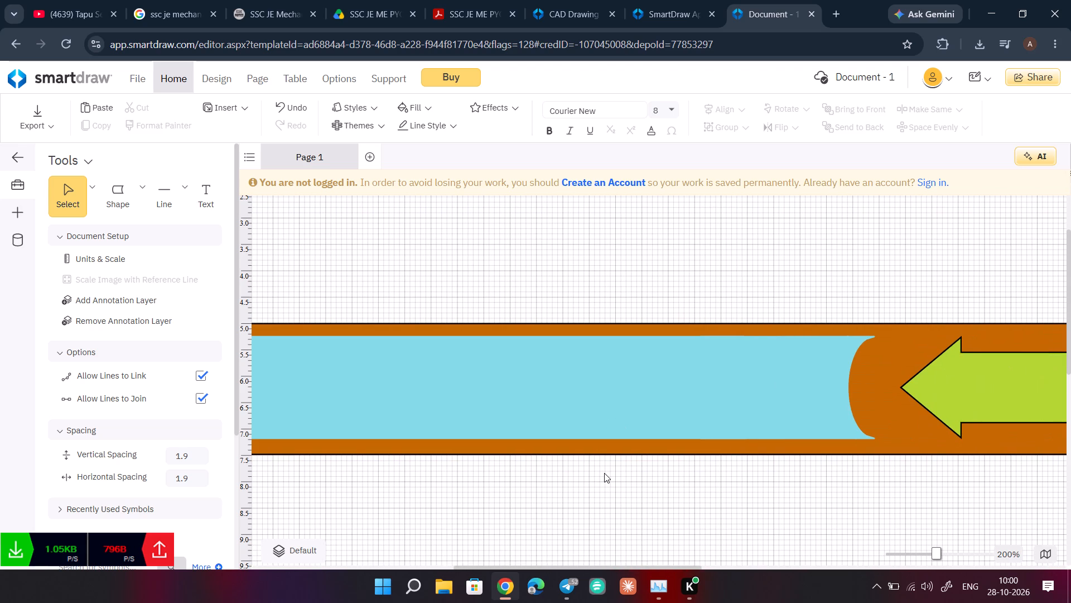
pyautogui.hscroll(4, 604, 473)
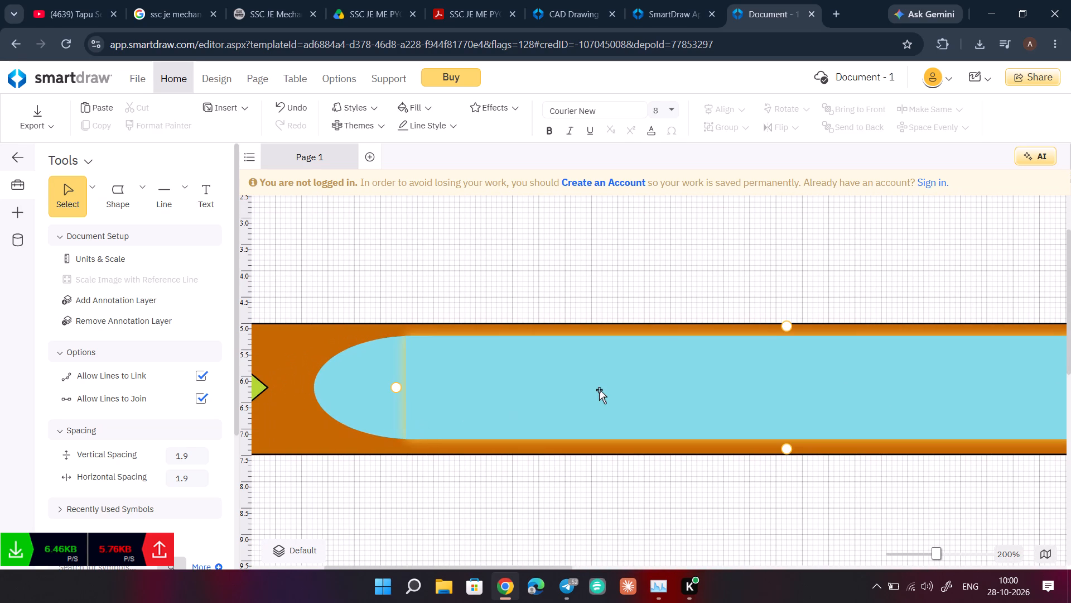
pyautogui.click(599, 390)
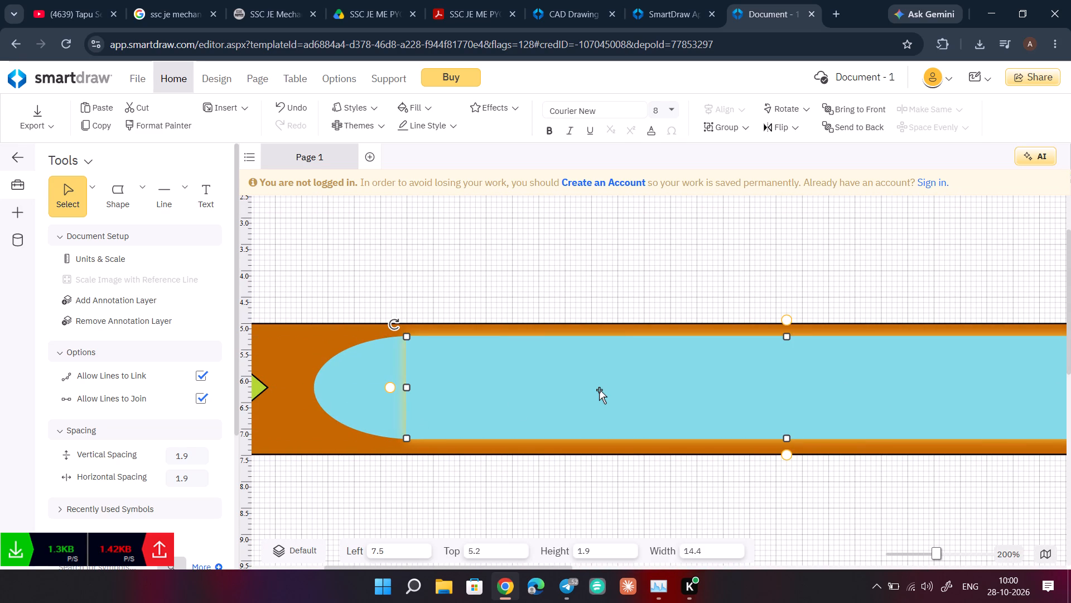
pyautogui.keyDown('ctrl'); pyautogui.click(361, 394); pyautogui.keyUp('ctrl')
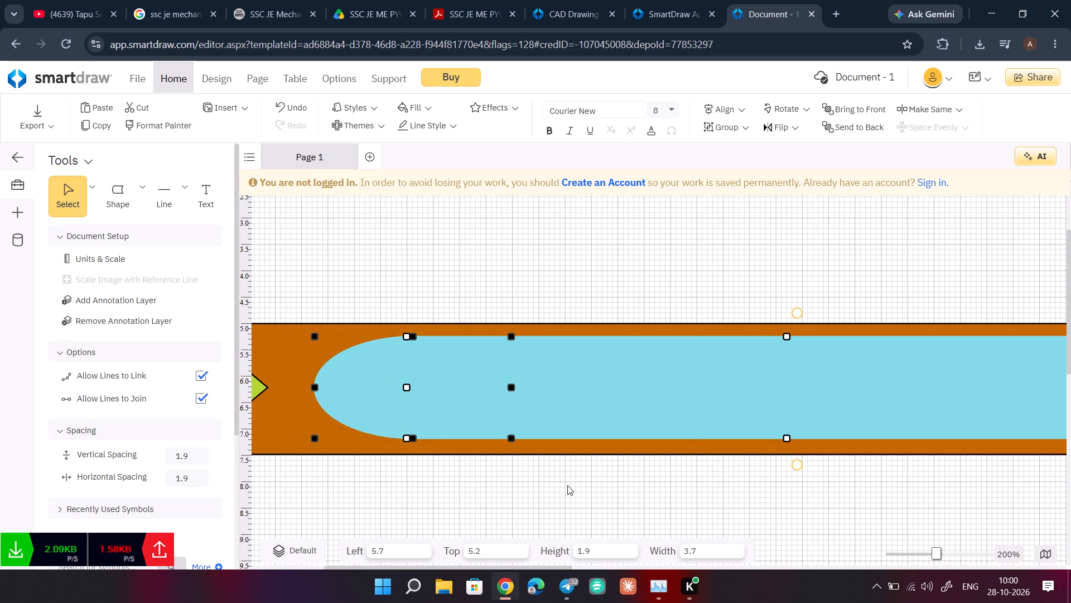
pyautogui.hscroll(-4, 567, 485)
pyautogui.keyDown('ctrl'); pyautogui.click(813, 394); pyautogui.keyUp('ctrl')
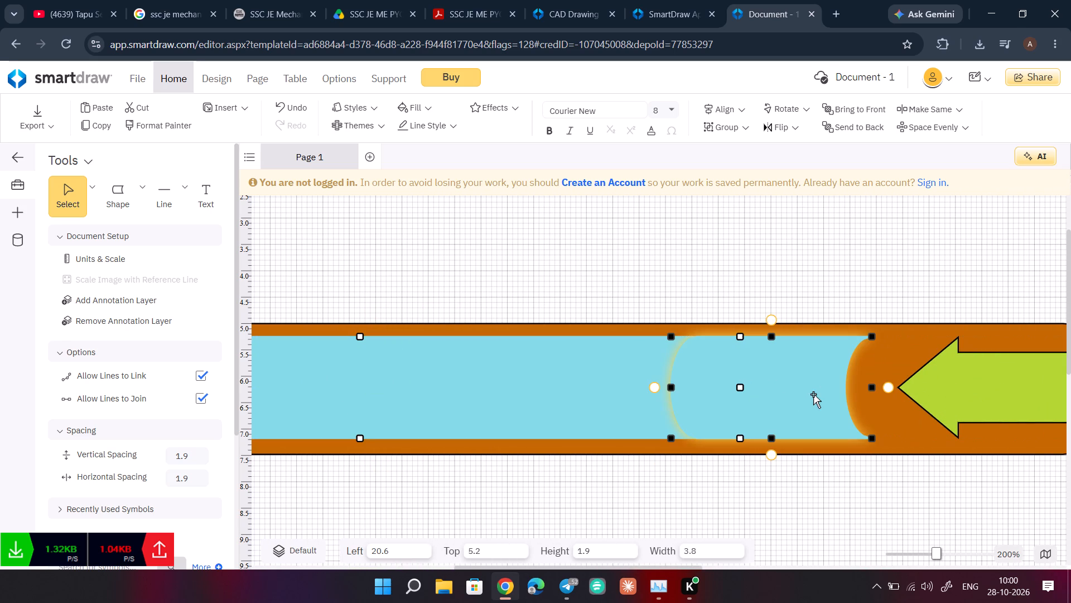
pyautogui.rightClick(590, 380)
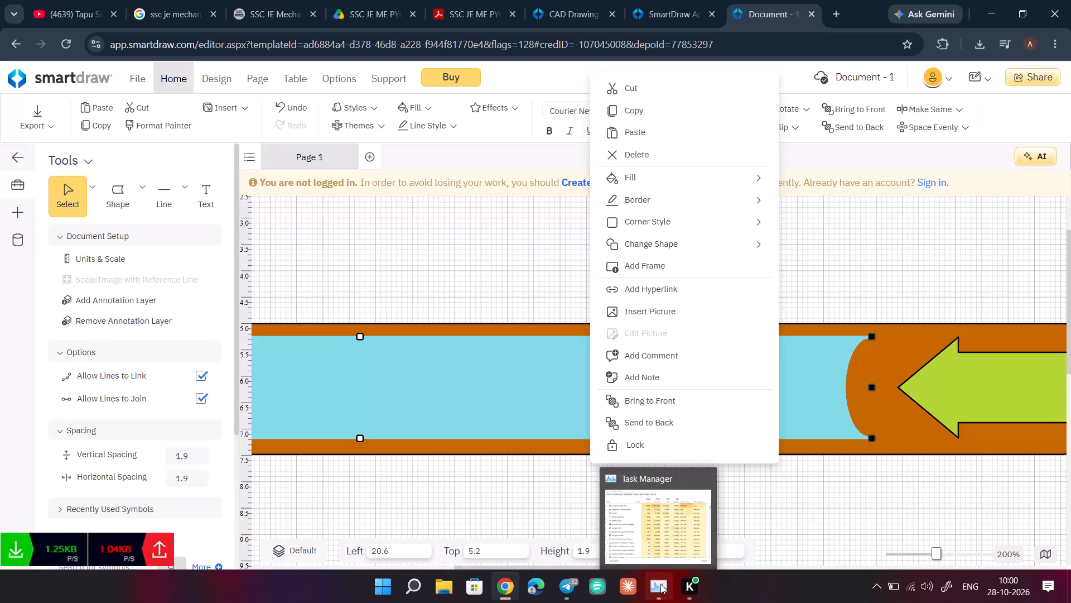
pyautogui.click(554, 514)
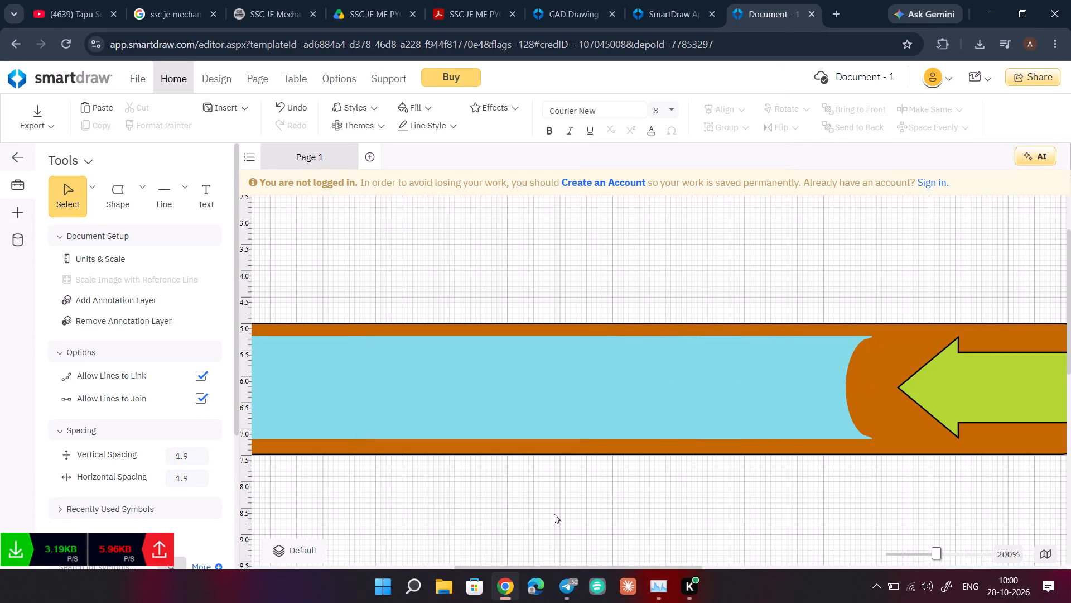
# Duplicate the right-pointing green arrow, shrink the copy to about 1.4 high by 3.5 wide, and centre it over the original at about left 1.2.
pyautogui.hscroll(7, 554, 514)
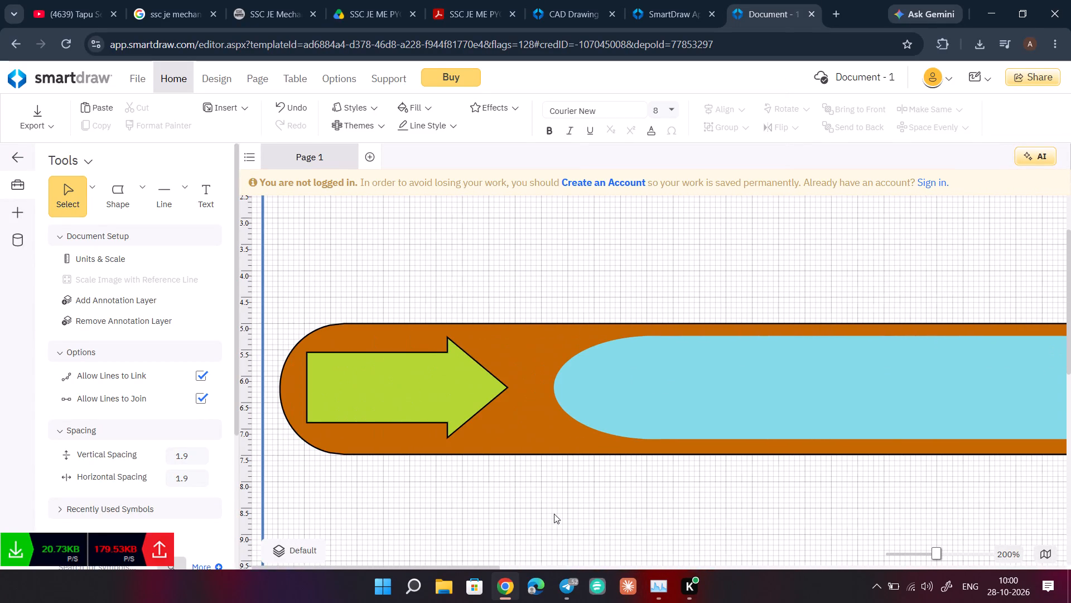
pyautogui.hscroll(-5, 554, 514)
pyautogui.hscroll(2, 554, 514)
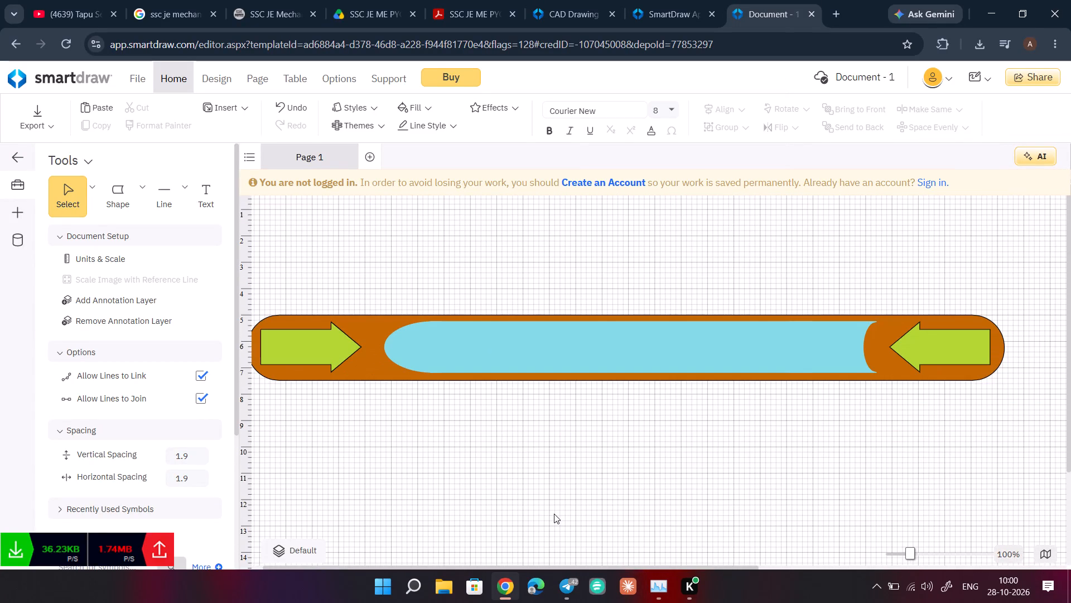
pyautogui.hscroll(1, 554, 514)
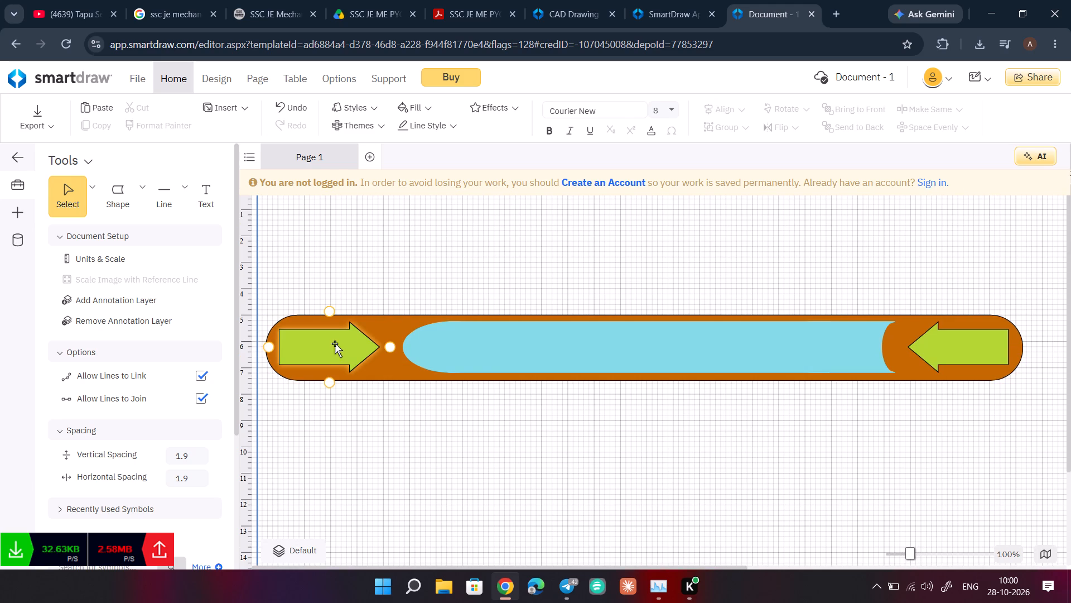
pyautogui.click(335, 343)
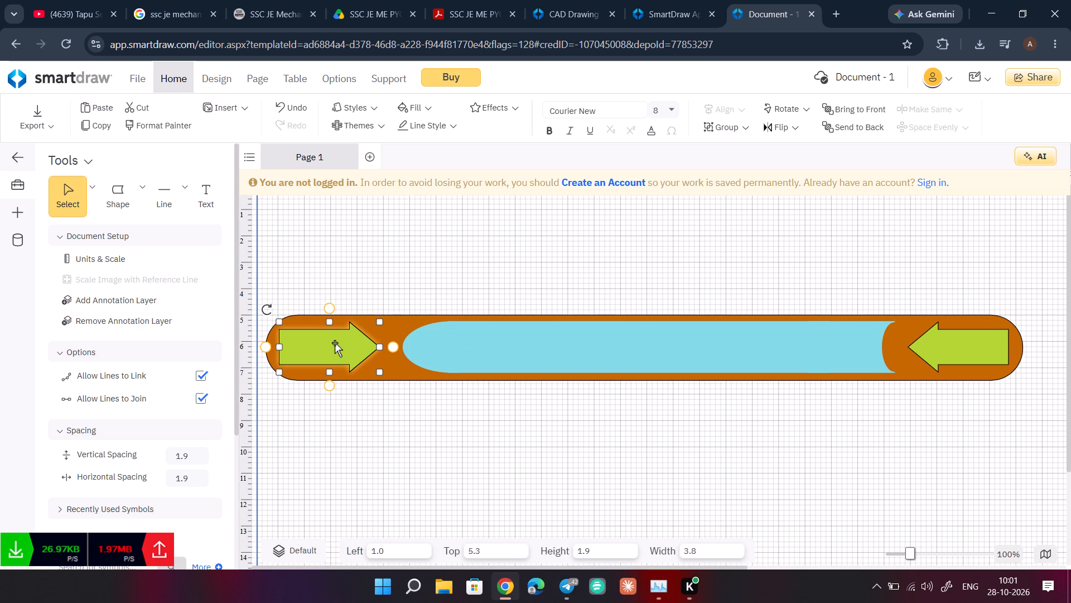
pyautogui.hotkey('ctrl', 'c')
pyautogui.hotkey('ctrl', 'v')
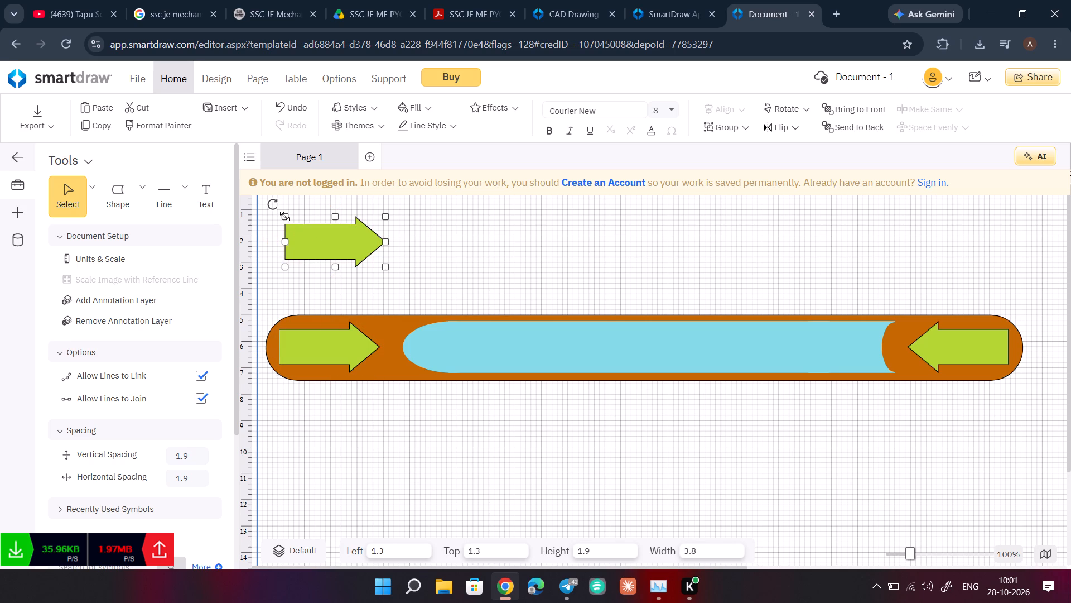
pyautogui.moveTo(284, 216); pyautogui.dragTo(293, 229)
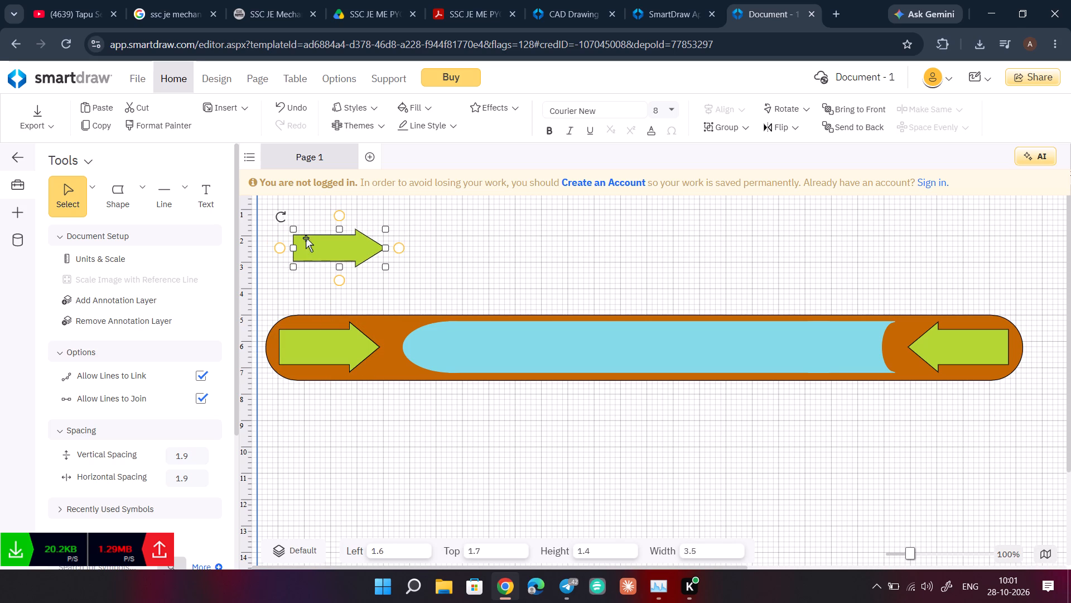
pyautogui.moveTo(317, 248); pyautogui.dragTo(303, 355)
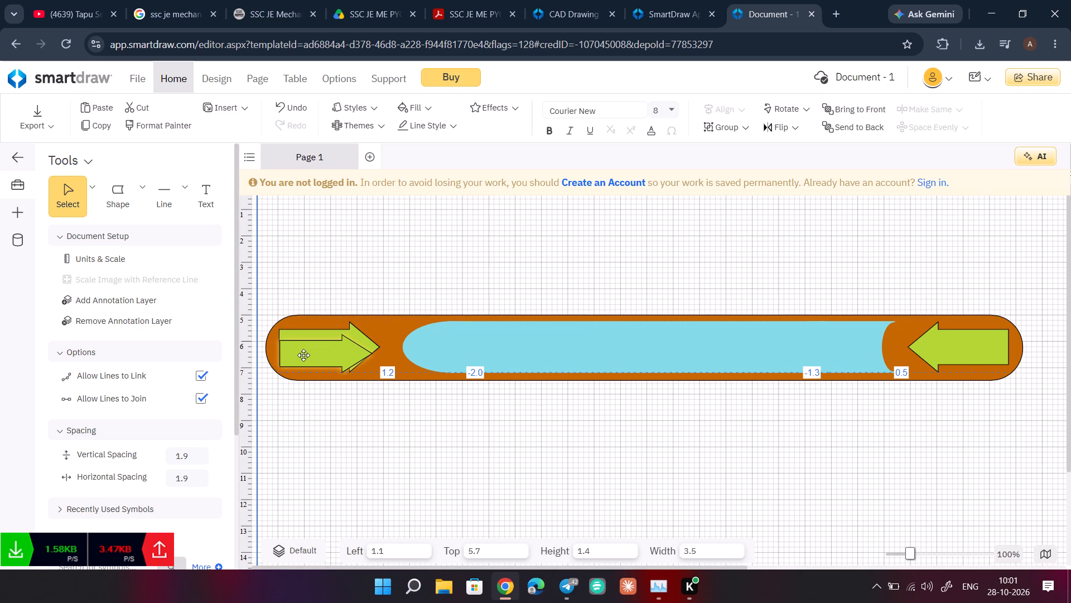
pyautogui.moveTo(303, 355); pyautogui.dragTo(306, 347)
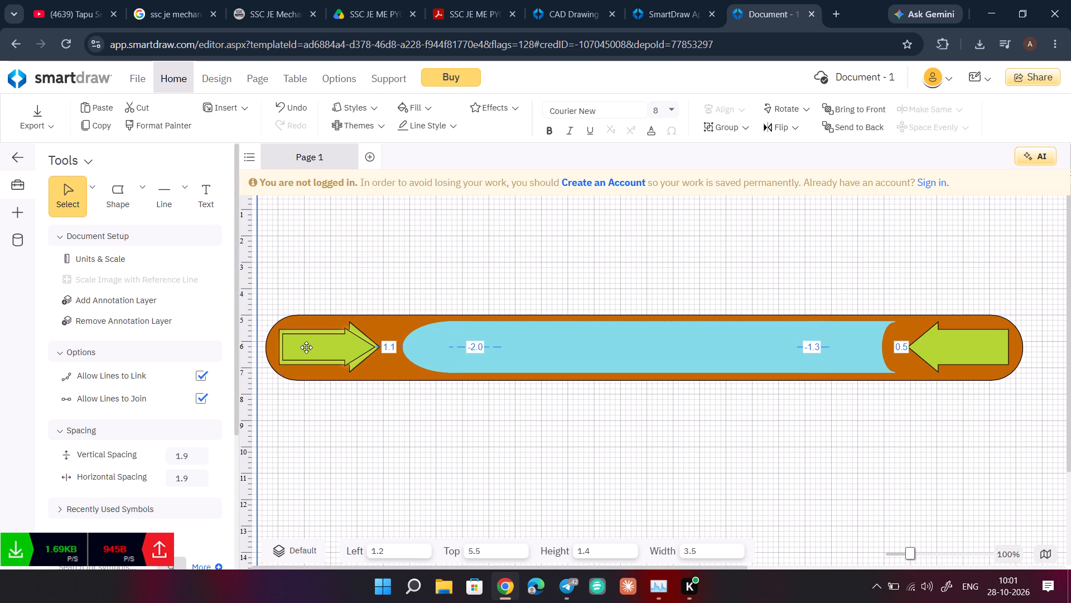
pyautogui.moveTo(306, 347); pyautogui.dragTo(308, 348)
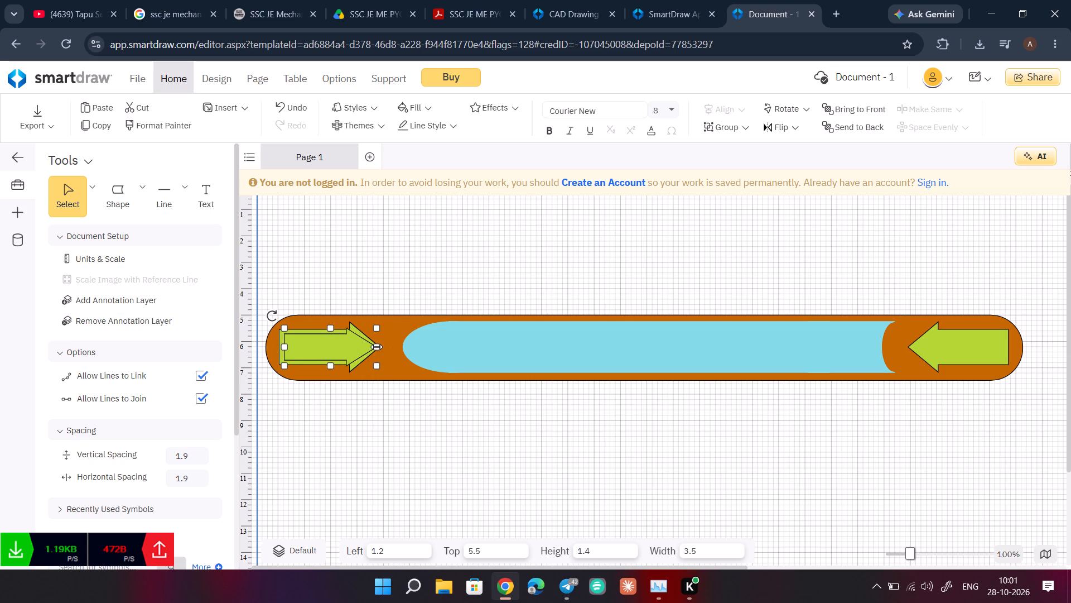
# Reposition and resize the inner arrow over the original to about left 1.3, top 5.6 and 3.5 wide.
pyautogui.moveTo(377, 347); pyautogui.dragTo(354, 349)
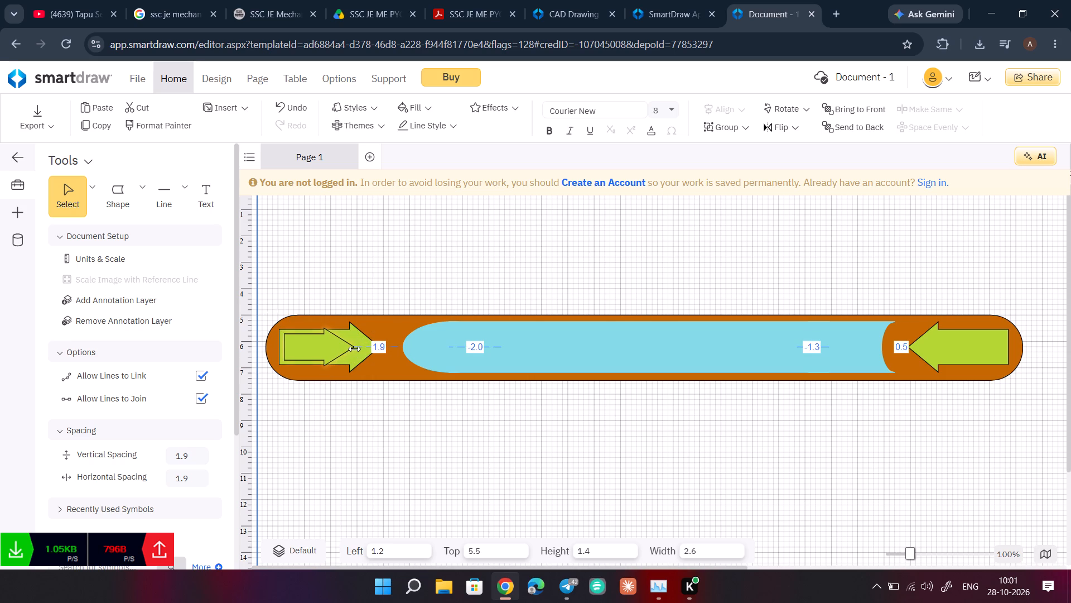
pyautogui.moveTo(303, 350); pyautogui.dragTo(329, 352)
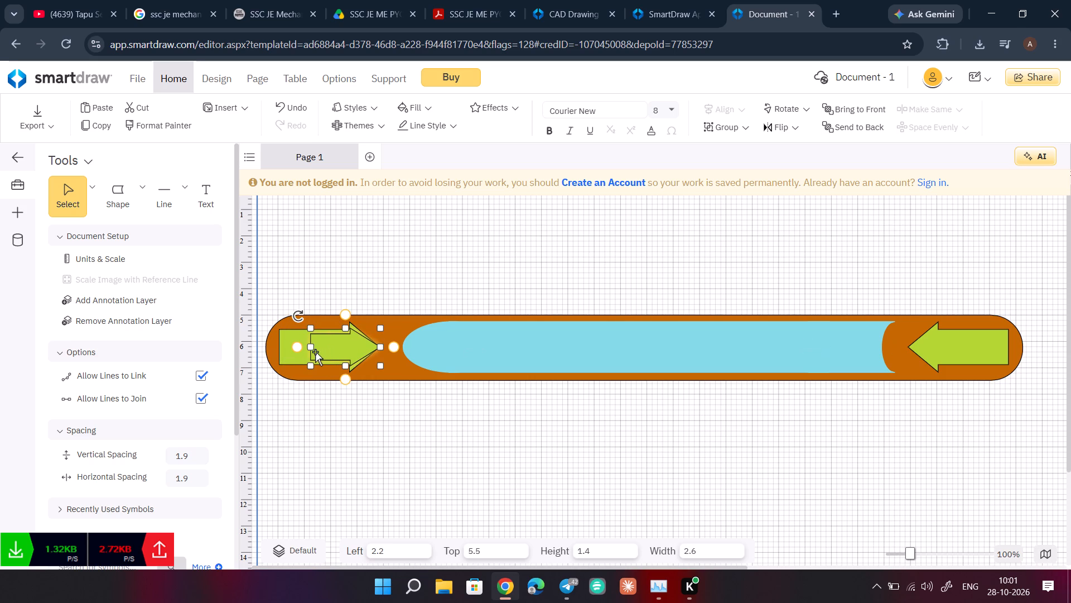
pyautogui.moveTo(311, 348); pyautogui.dragTo(291, 348)
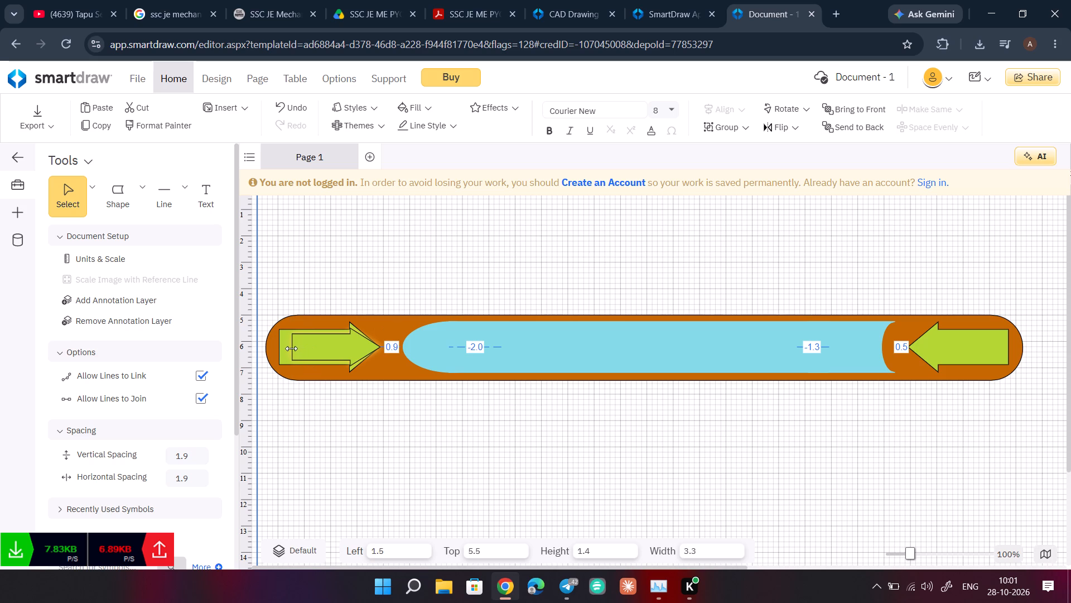
pyautogui.moveTo(291, 348); pyautogui.dragTo(287, 348)
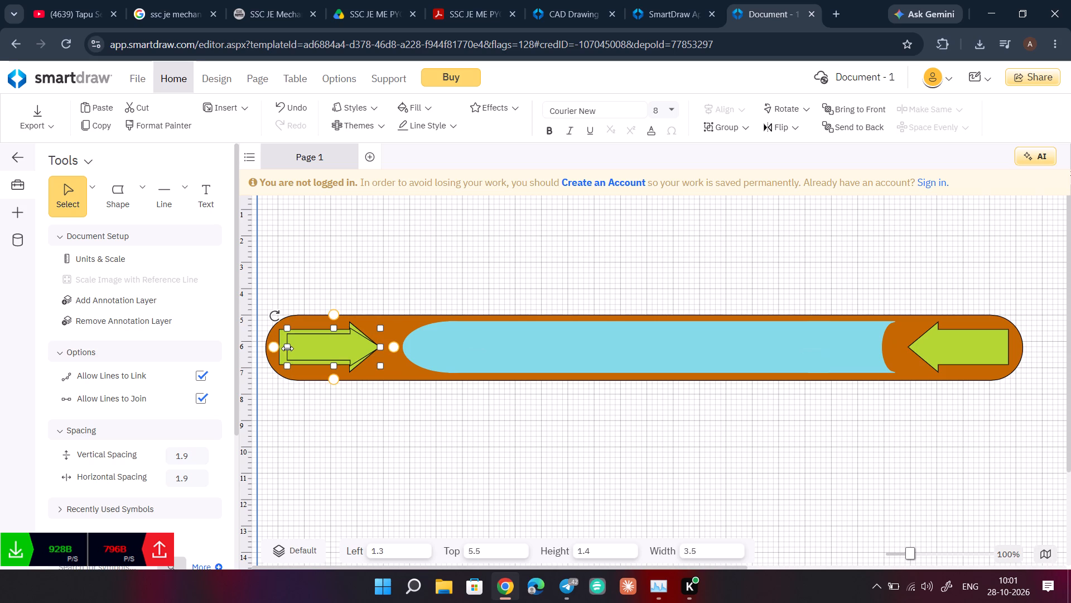
pyautogui.click(334, 327)
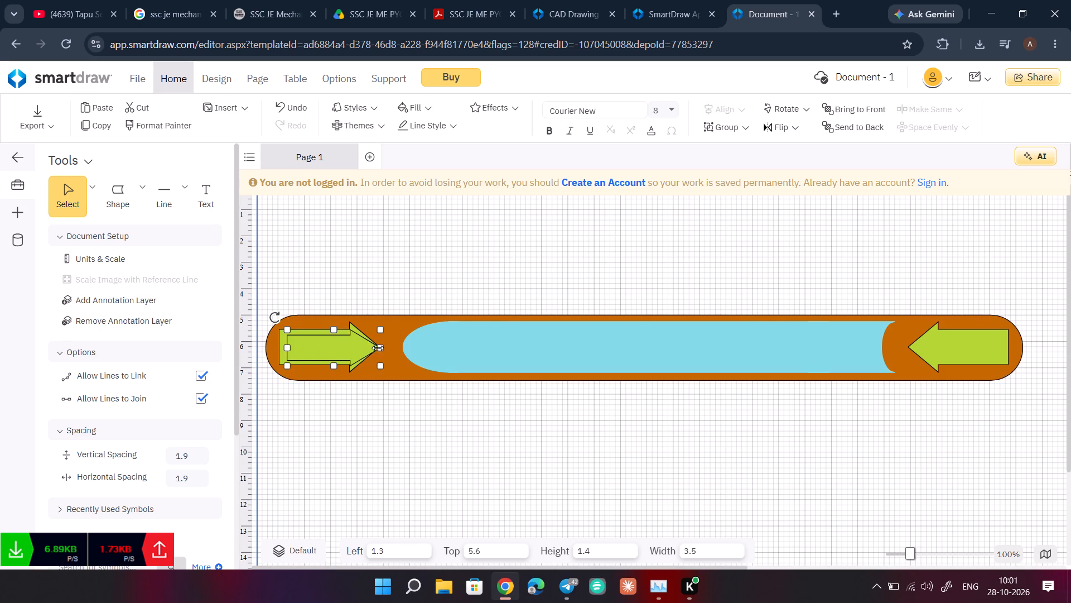
# Shrink the inner arrow from its tip and lower edge to about 1.0 high and 2.4 wide.
pyautogui.moveTo(378, 350); pyautogui.dragTo(369, 350)
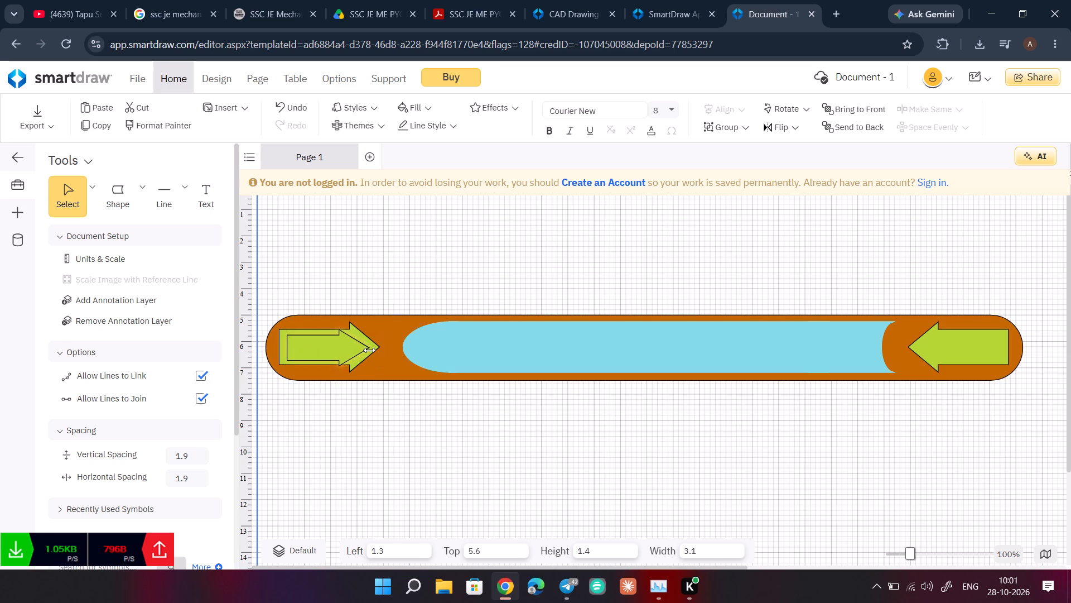
pyautogui.moveTo(369, 350); pyautogui.dragTo(364, 355)
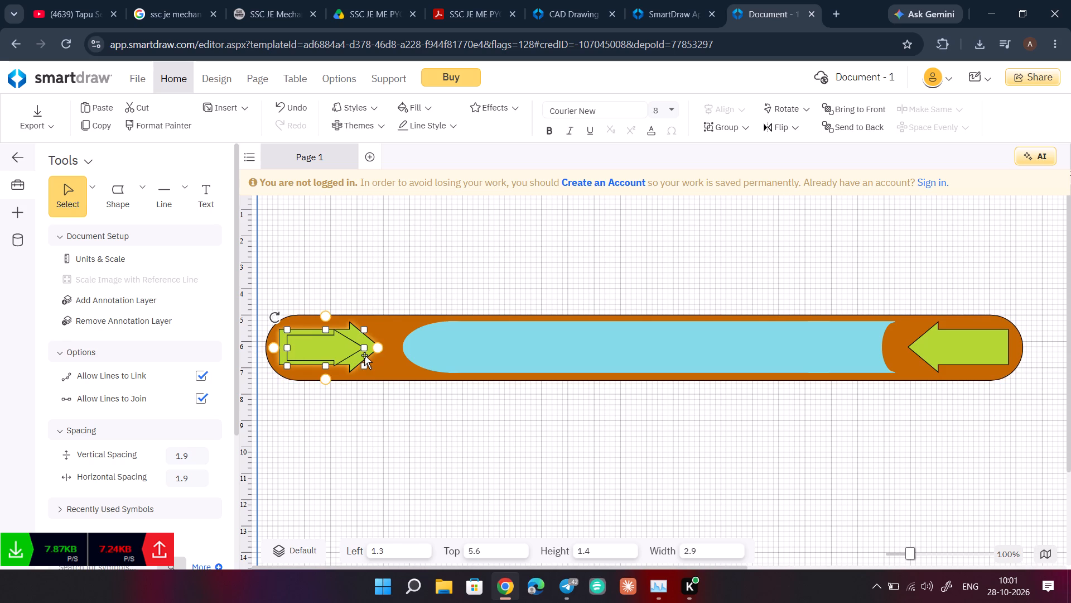
pyautogui.moveTo(325, 367); pyautogui.dragTo(331, 362)
pyautogui.moveTo(364, 362); pyautogui.dragTo(354, 355)
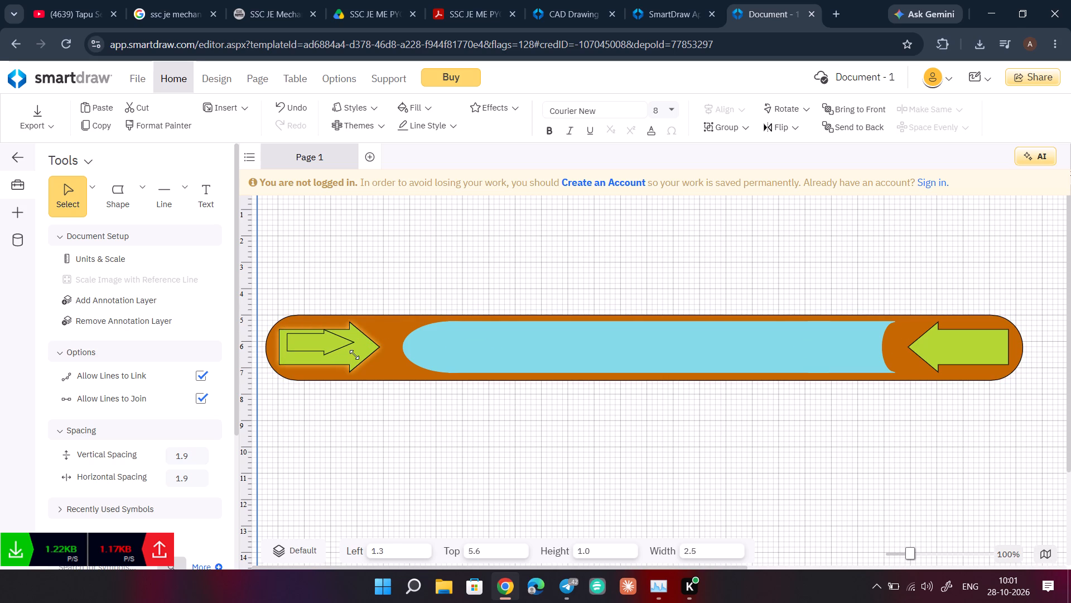
pyautogui.moveTo(354, 355); pyautogui.dragTo(351, 355)
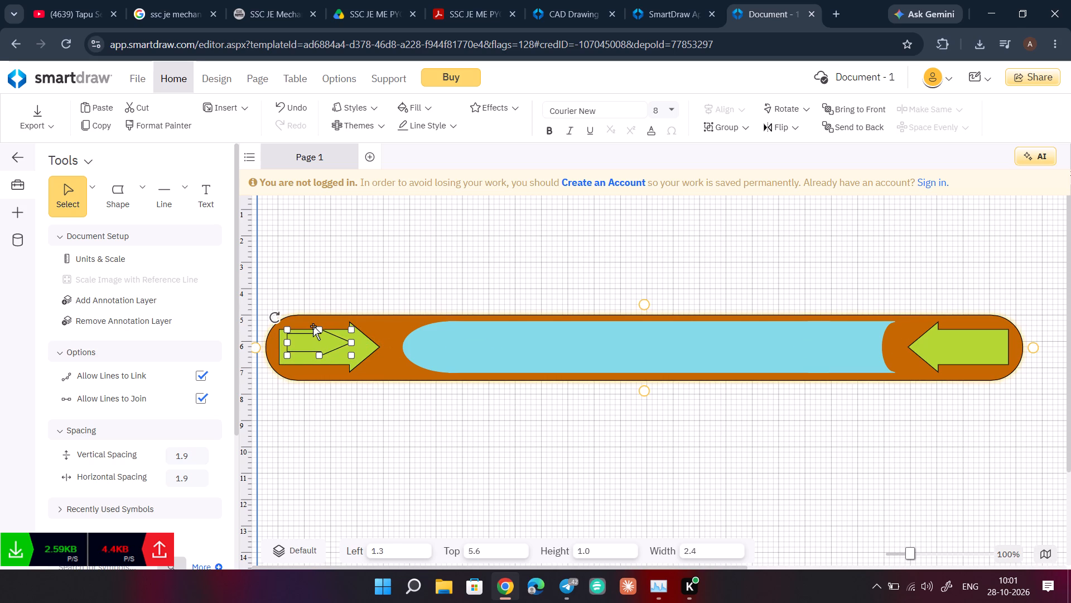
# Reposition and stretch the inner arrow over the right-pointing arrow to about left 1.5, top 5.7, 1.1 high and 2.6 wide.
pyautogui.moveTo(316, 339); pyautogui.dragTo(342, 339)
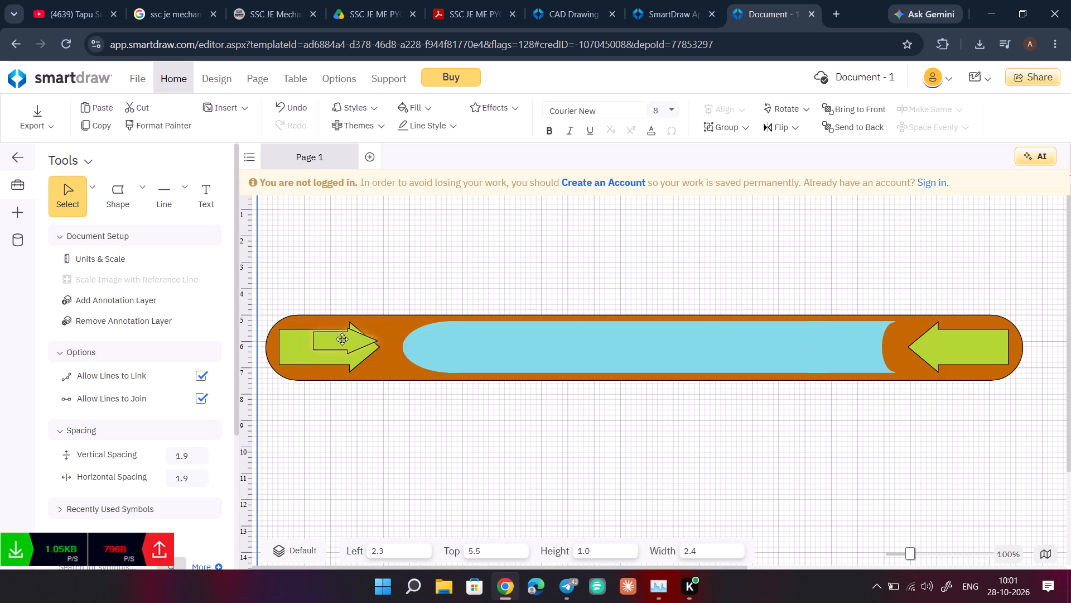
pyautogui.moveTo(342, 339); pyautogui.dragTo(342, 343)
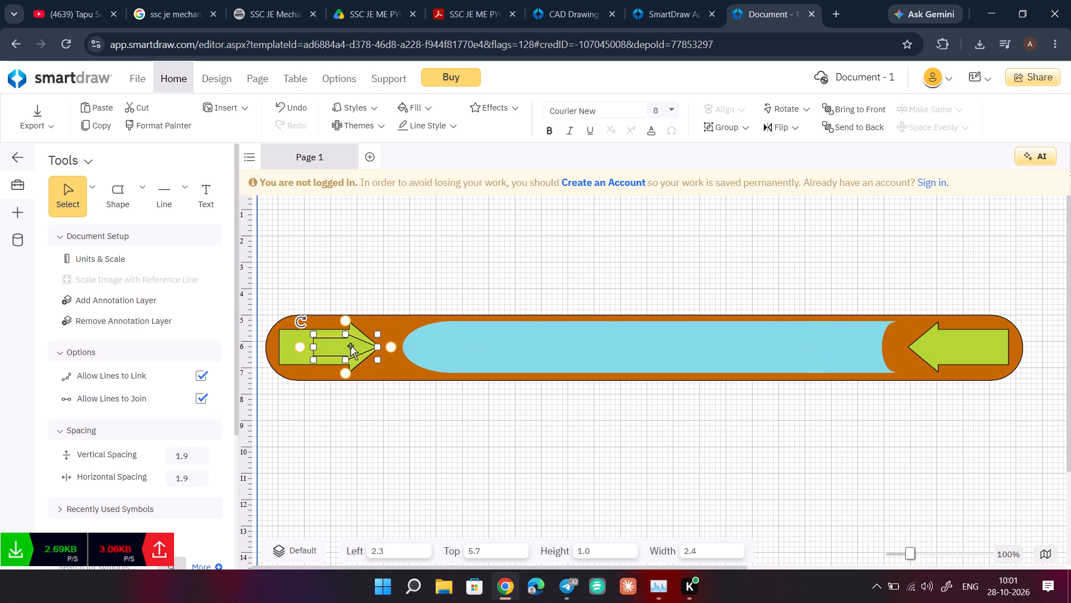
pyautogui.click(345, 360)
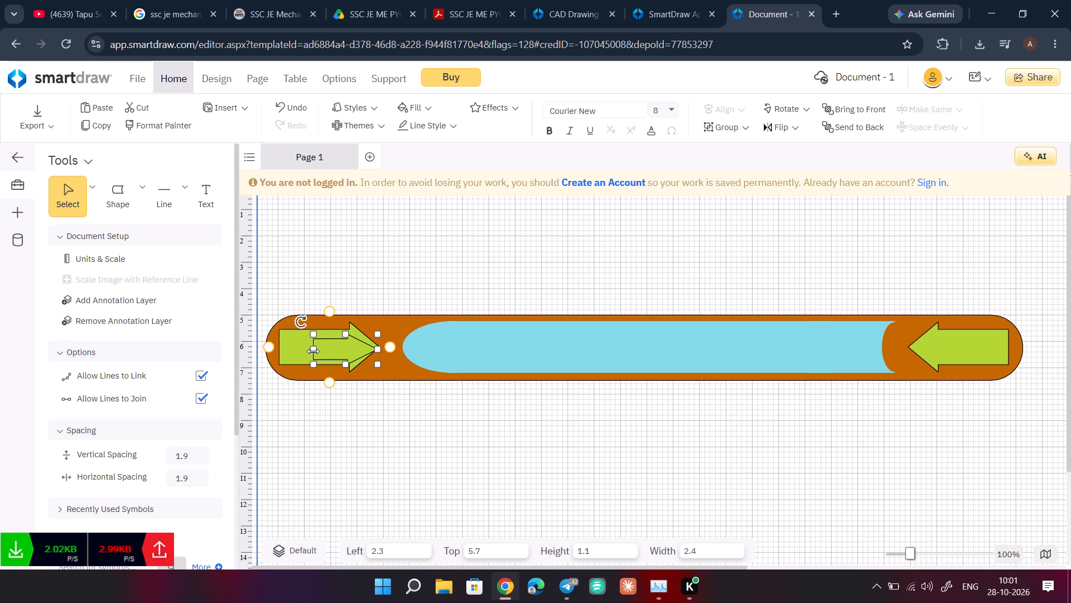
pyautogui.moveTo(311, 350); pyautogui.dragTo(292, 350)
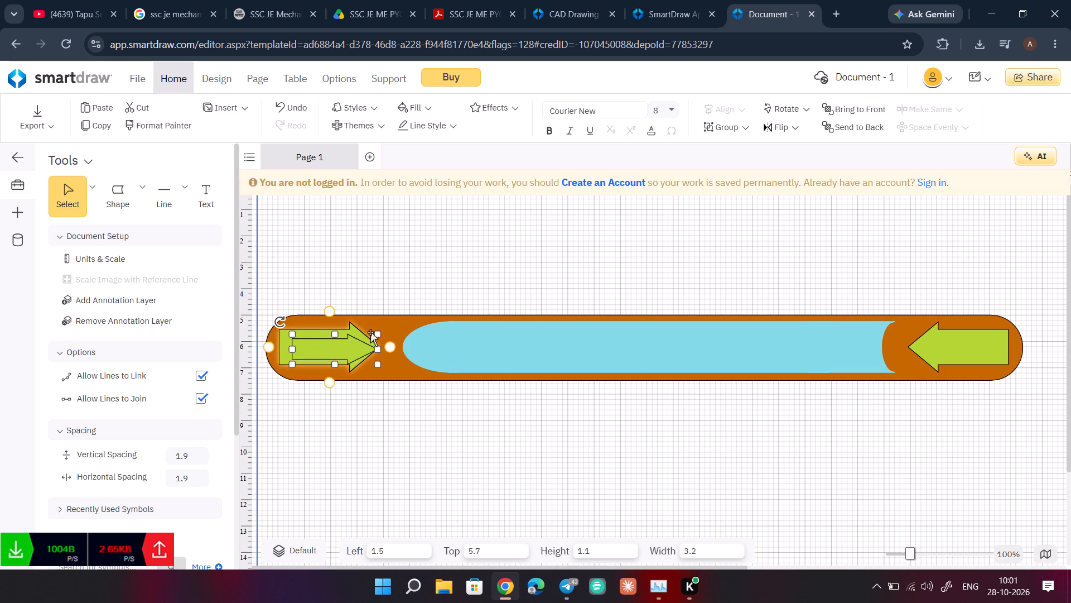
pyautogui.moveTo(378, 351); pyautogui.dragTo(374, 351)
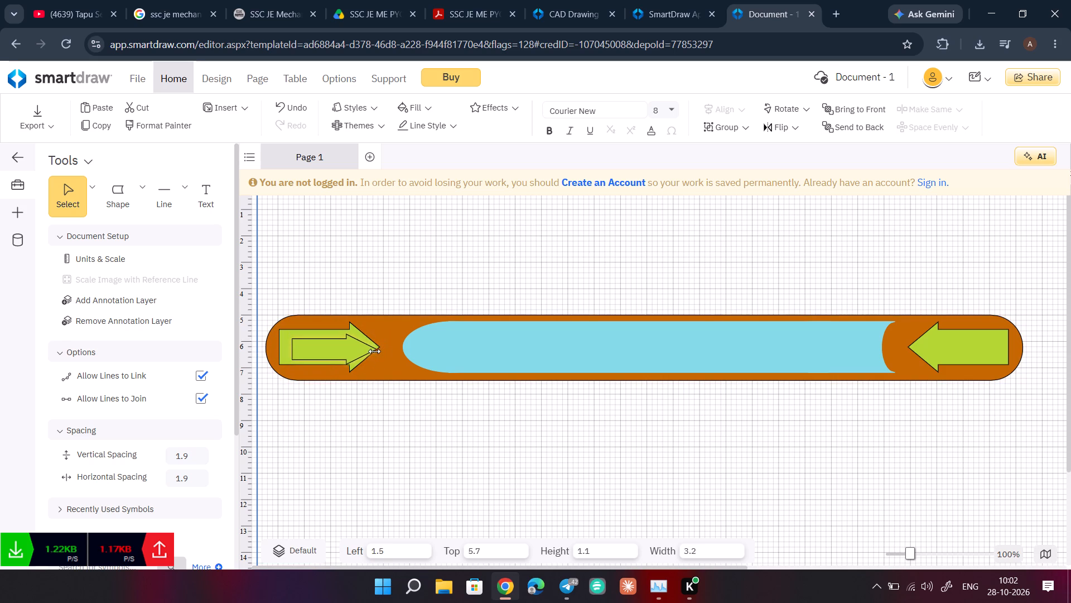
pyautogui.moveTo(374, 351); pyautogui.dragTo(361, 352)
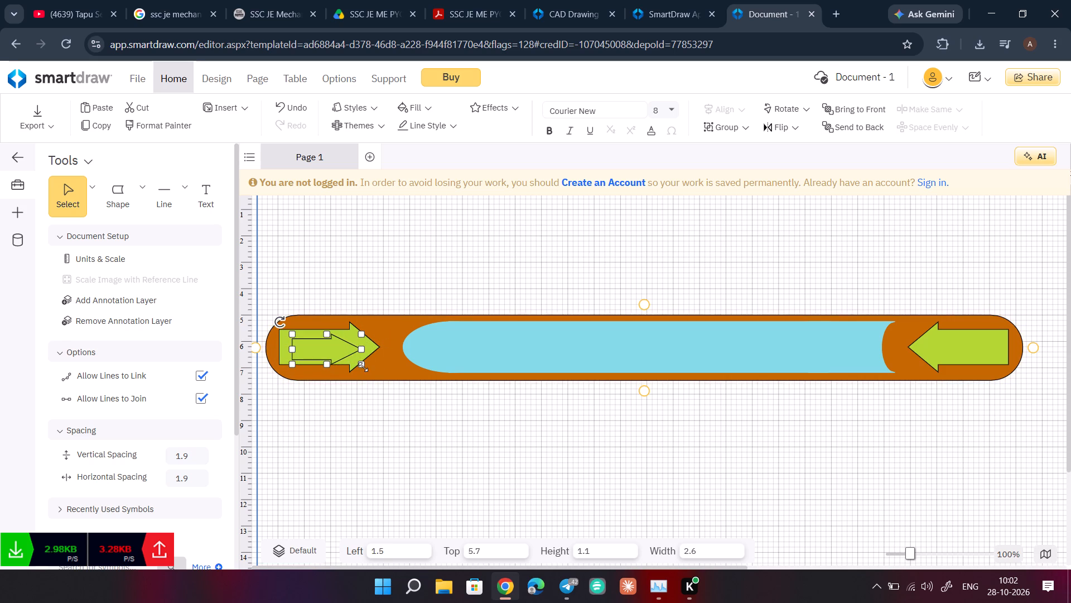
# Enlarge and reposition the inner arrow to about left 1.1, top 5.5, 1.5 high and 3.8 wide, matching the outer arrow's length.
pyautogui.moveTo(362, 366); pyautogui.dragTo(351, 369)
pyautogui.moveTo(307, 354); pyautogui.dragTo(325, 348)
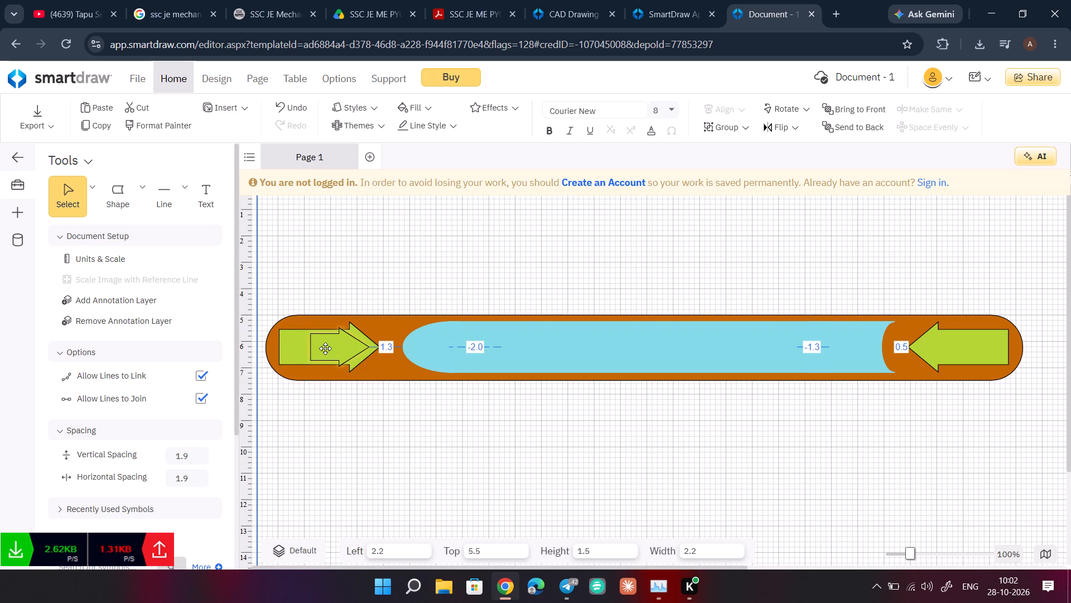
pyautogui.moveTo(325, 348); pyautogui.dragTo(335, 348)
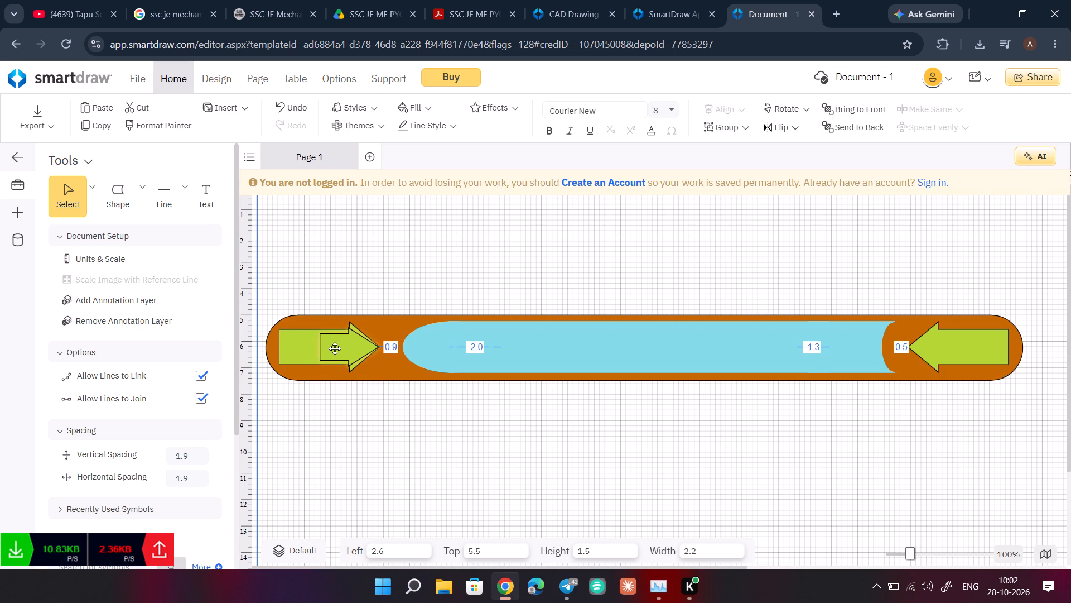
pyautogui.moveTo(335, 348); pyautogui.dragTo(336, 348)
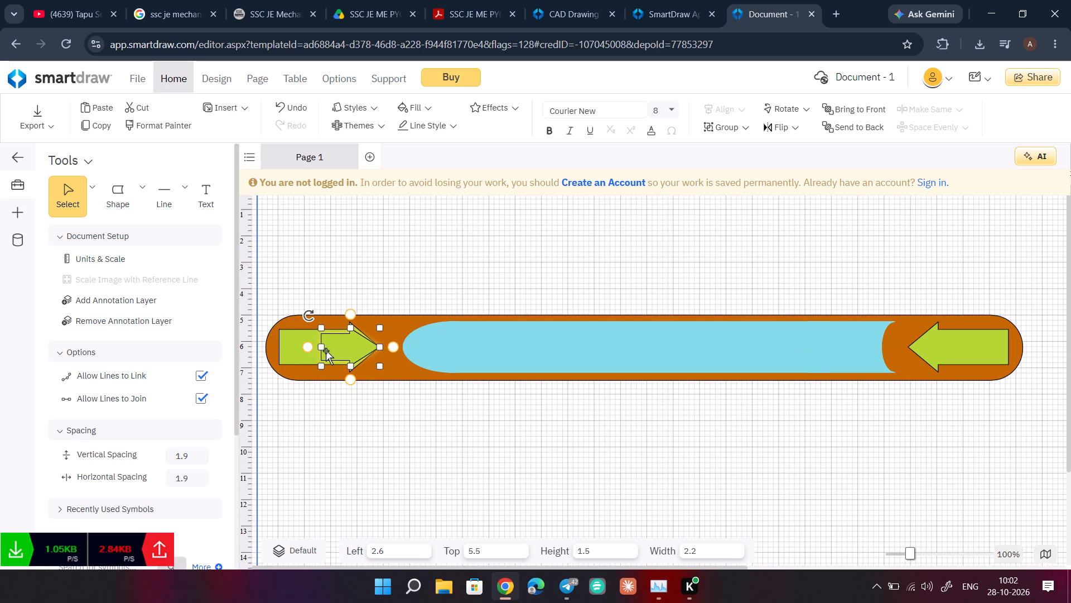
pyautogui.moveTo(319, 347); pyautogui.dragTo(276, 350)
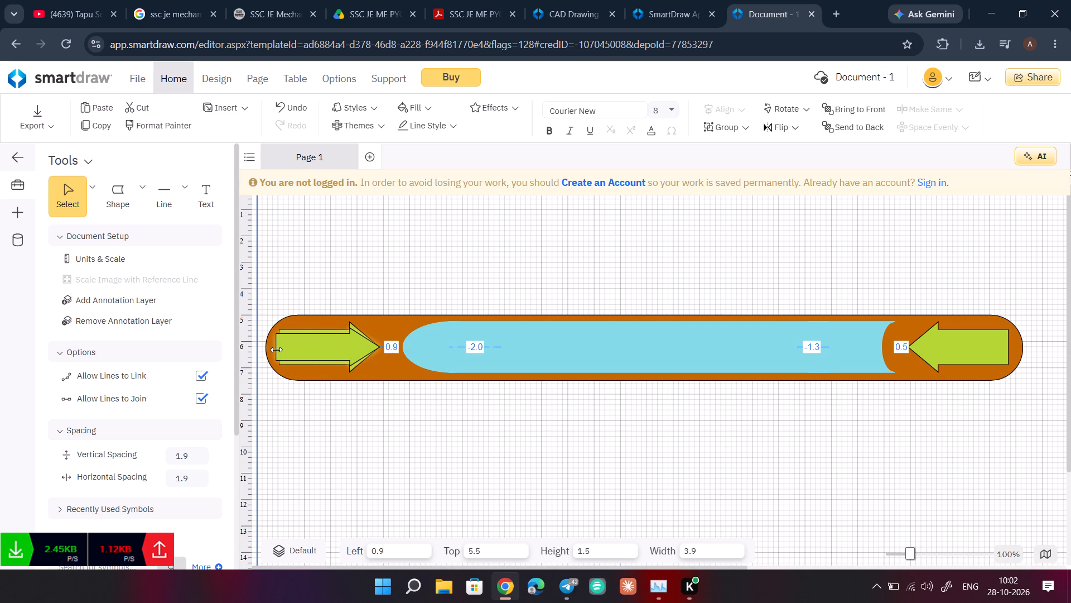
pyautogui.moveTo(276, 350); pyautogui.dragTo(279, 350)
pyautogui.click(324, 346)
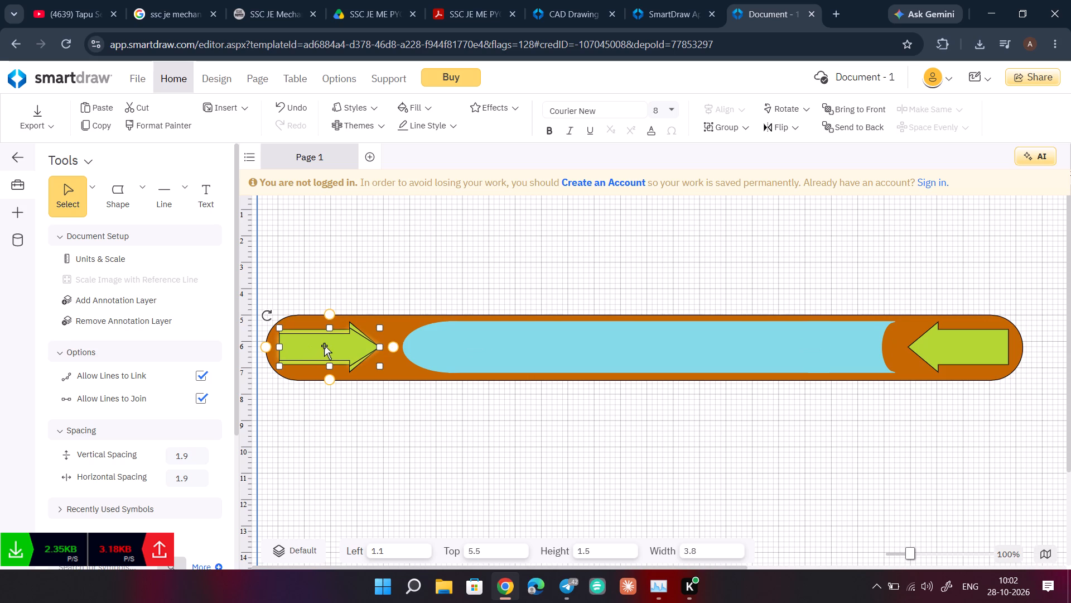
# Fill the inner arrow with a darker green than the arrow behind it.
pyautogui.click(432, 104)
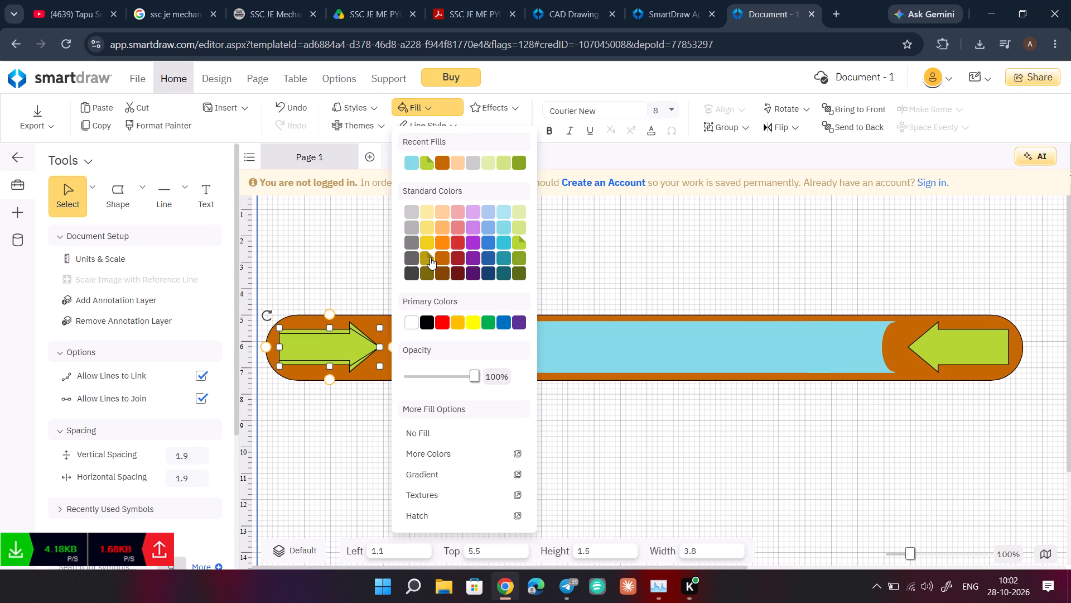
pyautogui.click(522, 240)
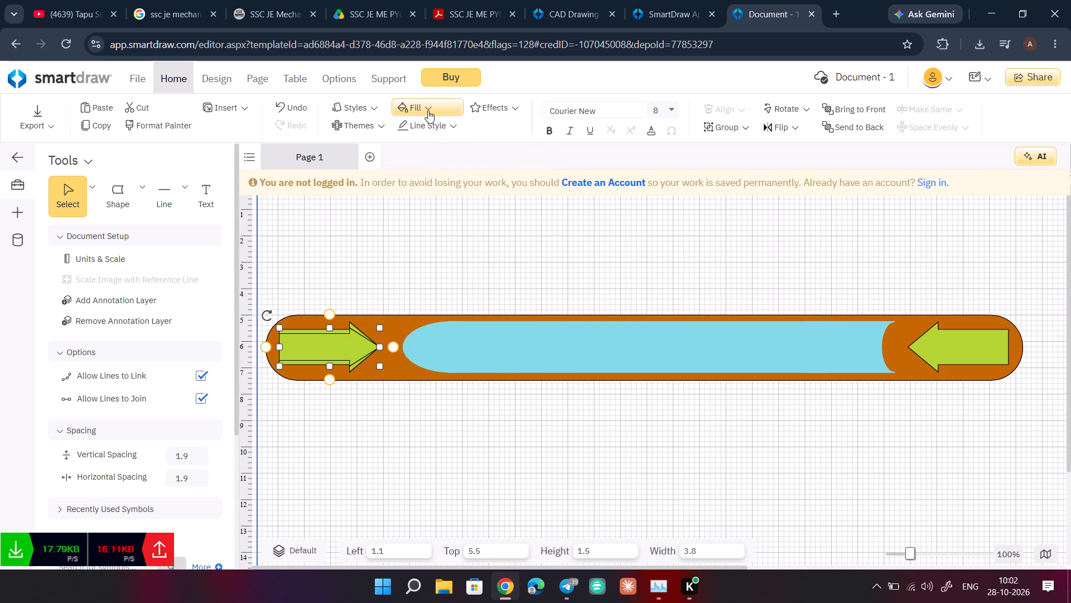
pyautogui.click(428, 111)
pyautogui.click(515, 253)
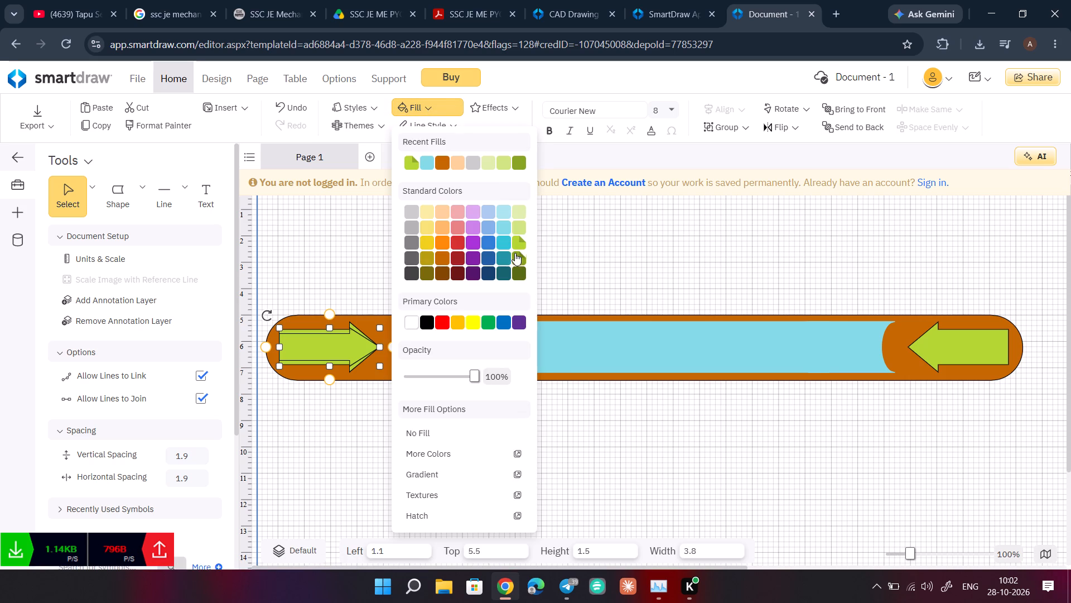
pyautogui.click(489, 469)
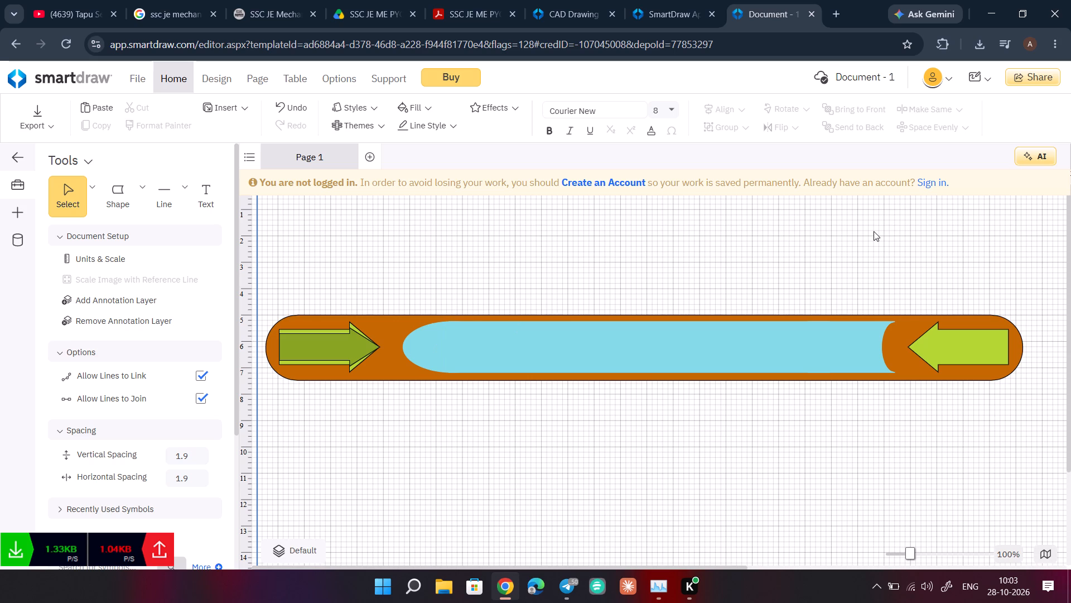
# Delete the dark green inner arrow, leaving only the original right-pointing arrow.
pyautogui.click(335, 356)
pyautogui.press('Delete')
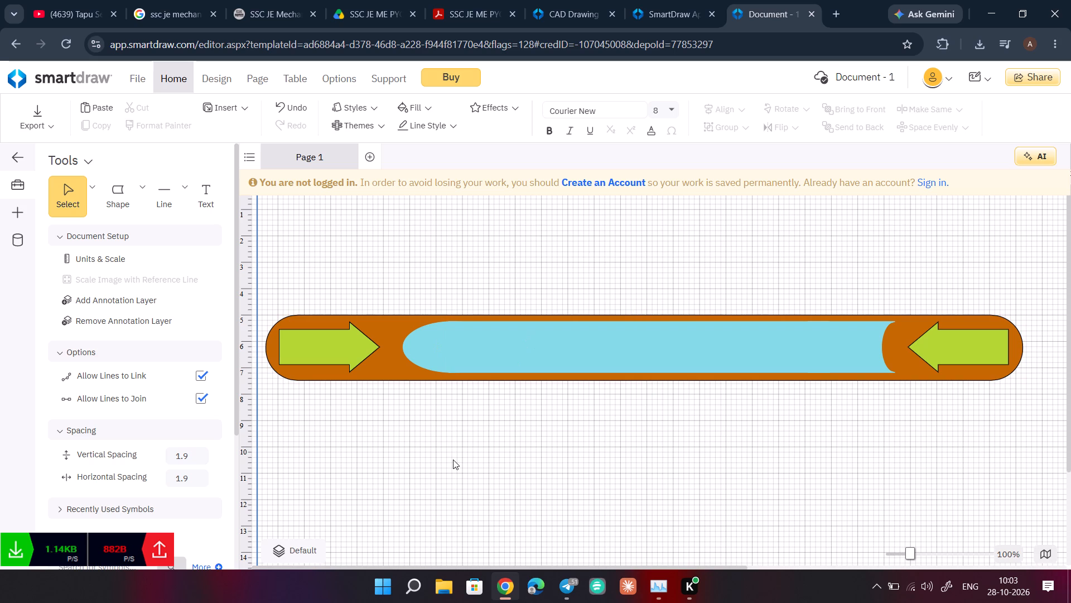
# Save the drawing.
pyautogui.hotkey('ctrl', 's')
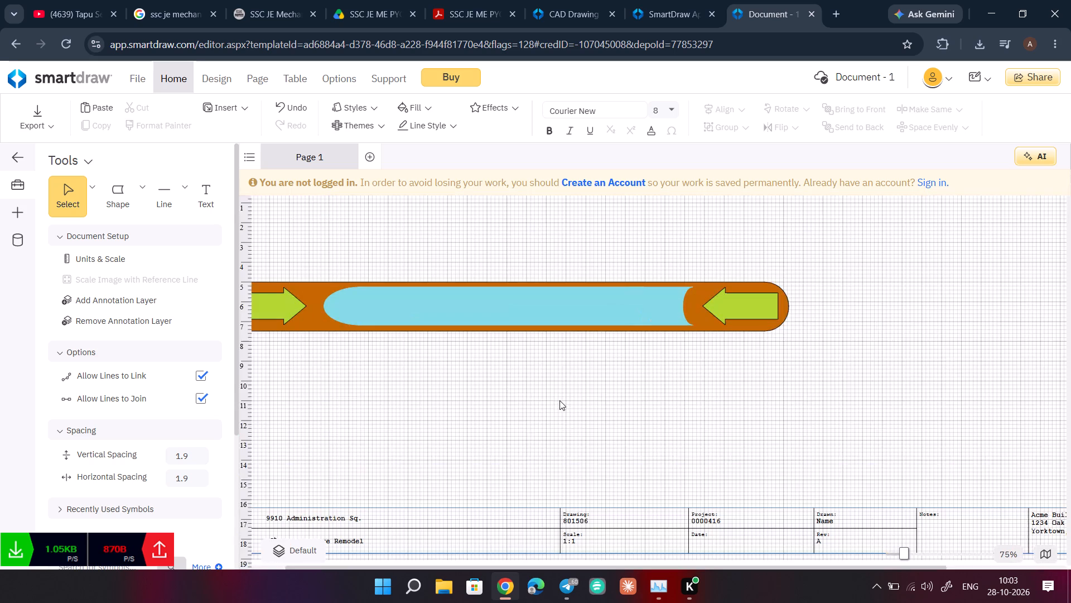
# Examine the figure overall and up close around the light blue section's concave end and the left-pointing arrow.
pyautogui.hscroll(2, 561, 400)
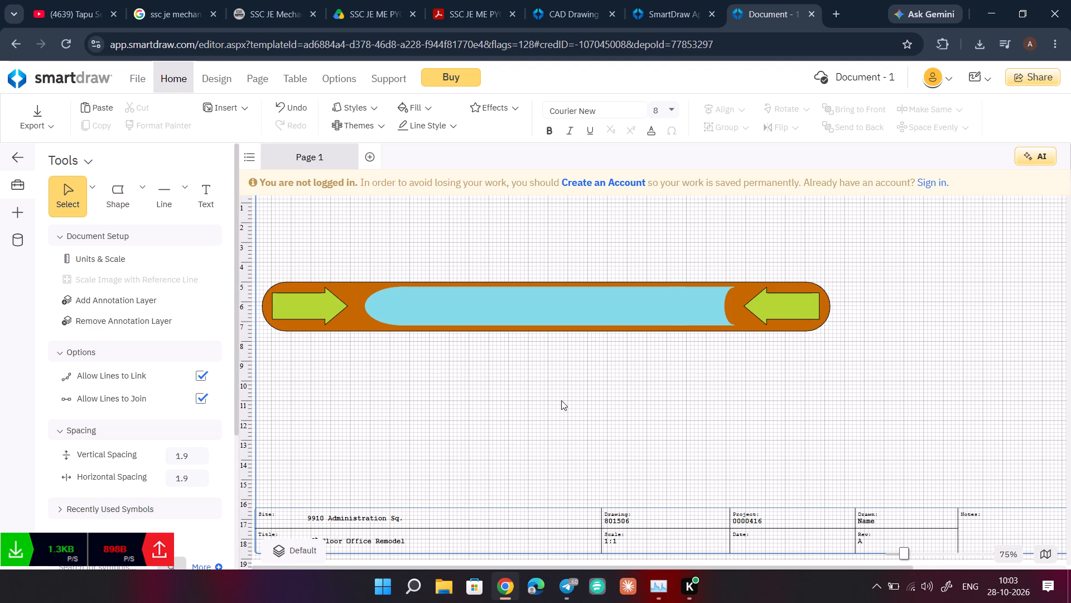
pyautogui.hscroll(2, 628, 417)
pyautogui.scroll(1, 628, 417)
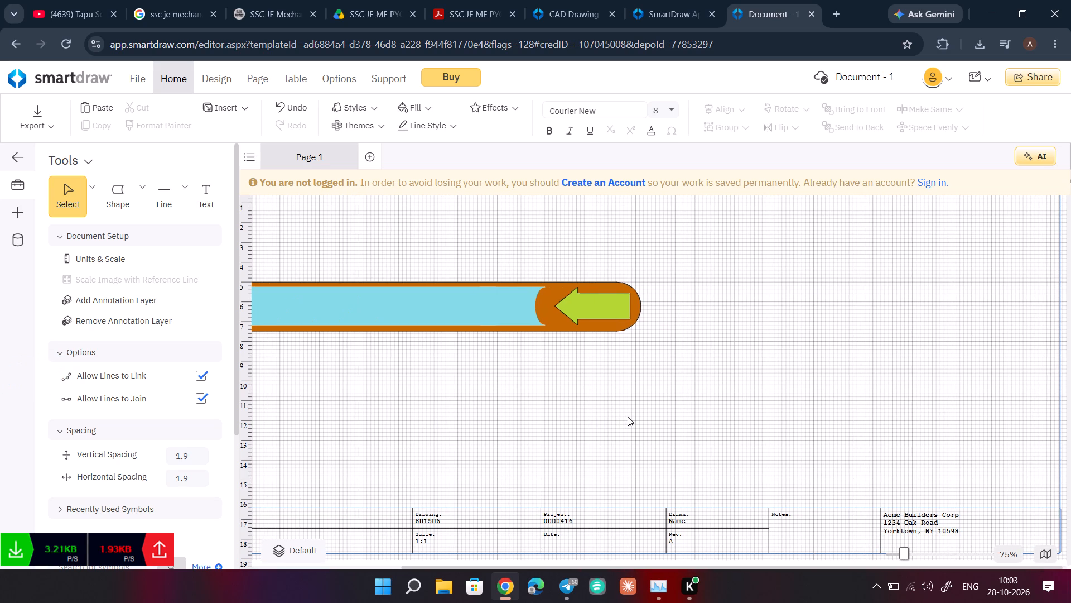
pyautogui.scroll(1, 628, 417)
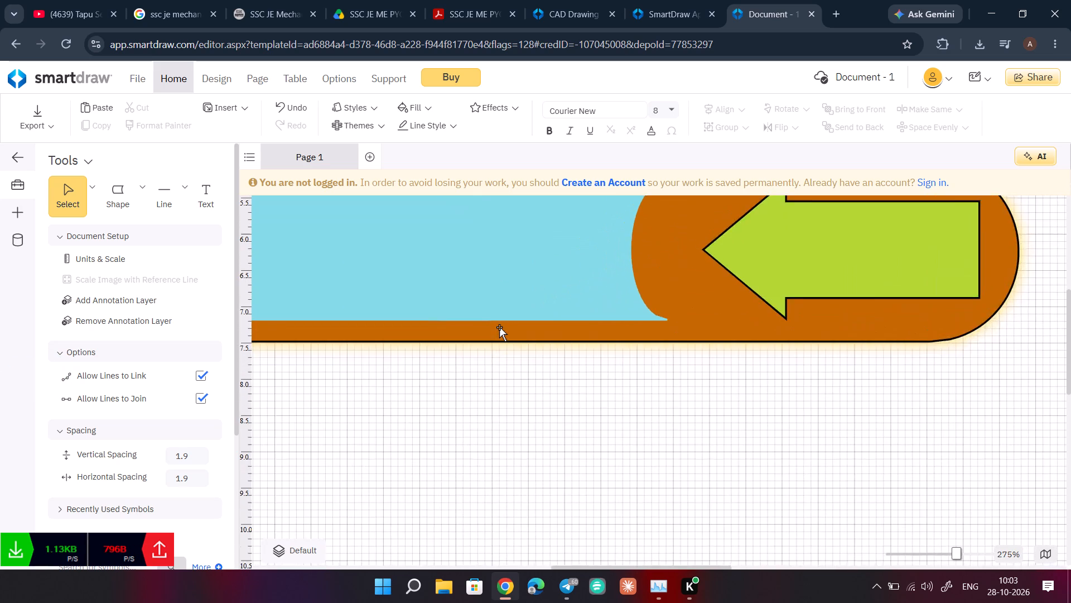
pyautogui.hscroll(3, 499, 327)
pyautogui.scroll(1, 517, 452)
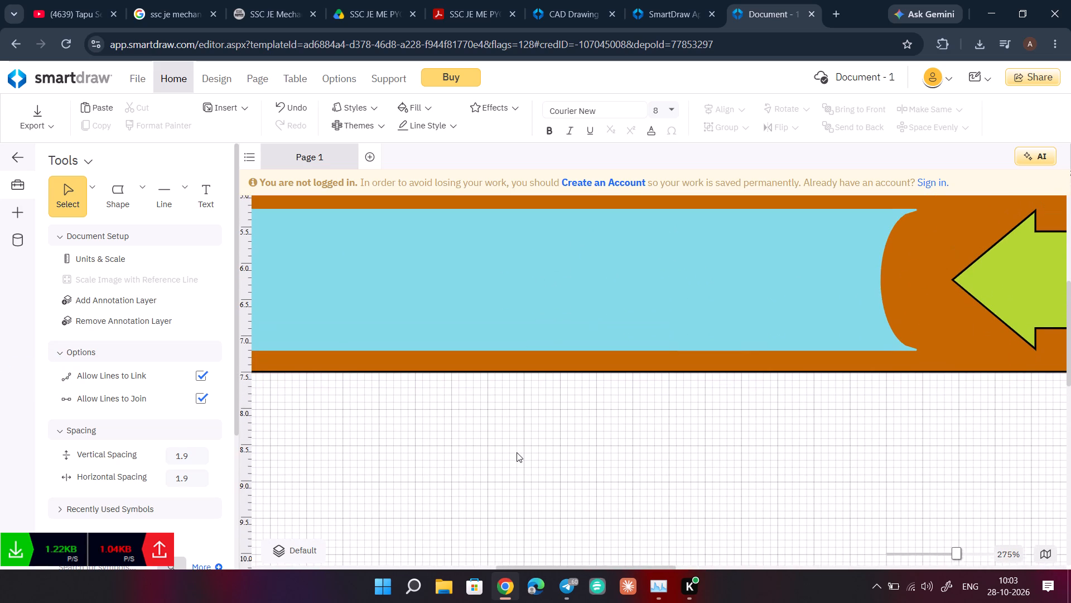
pyautogui.scroll(1, 517, 452)
pyautogui.hscroll(-1, 517, 452)
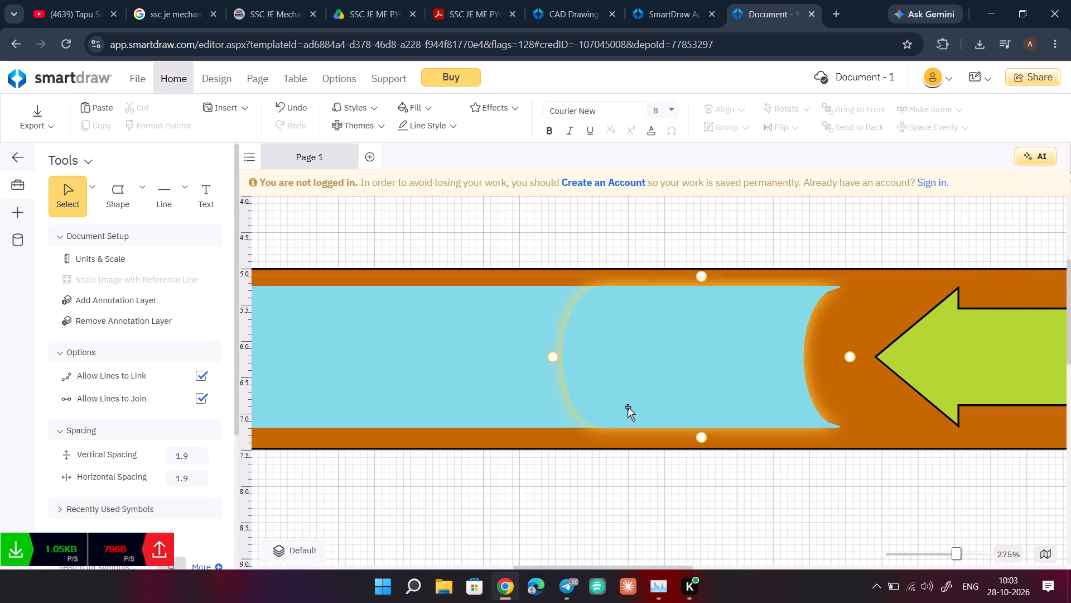
pyautogui.hscroll(-2, 634, 407)
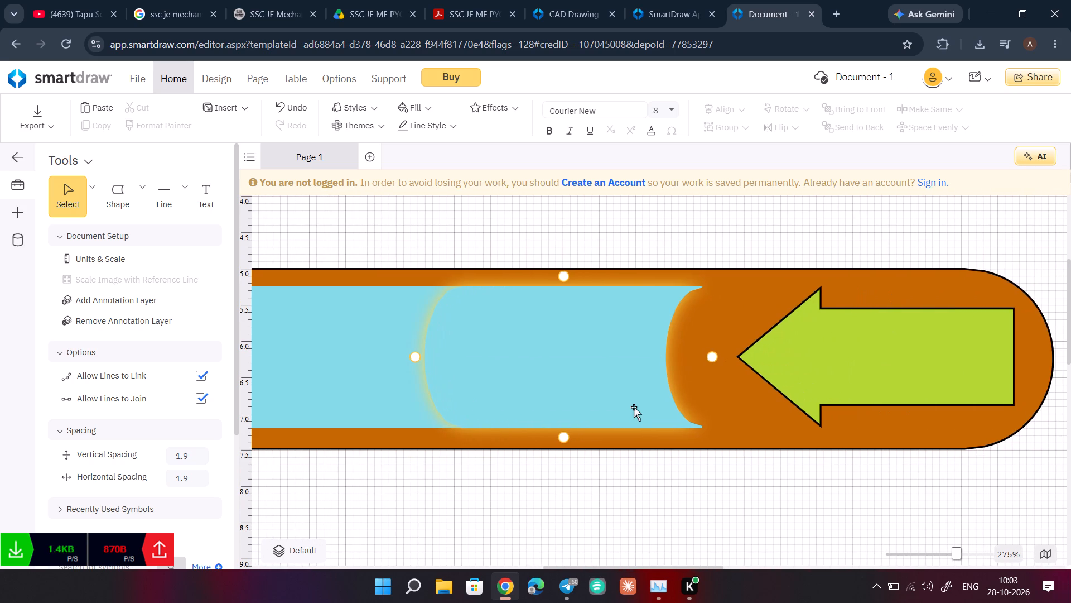
pyautogui.hscroll(14, 634, 407)
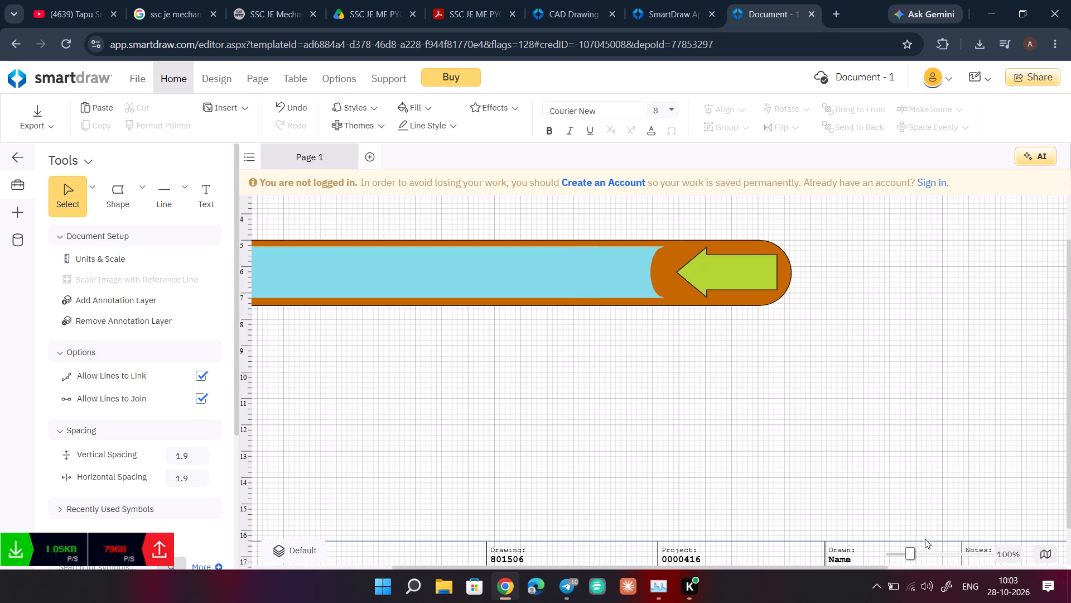
pyautogui.click(913, 556)
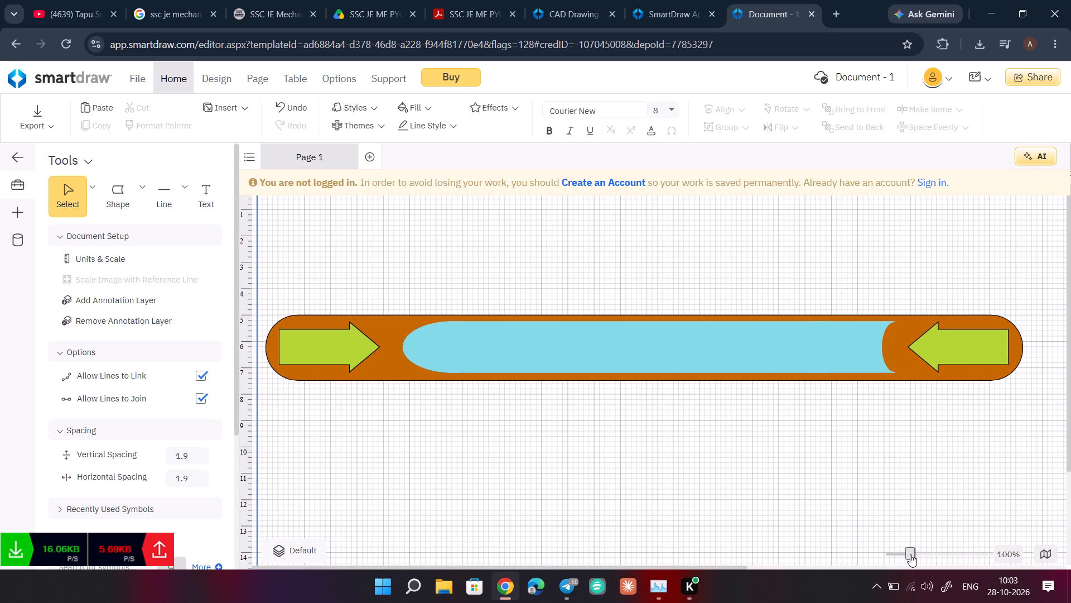
# Duplicate the whole bar figure with its arrows and place the copy directly below the original, at about left 0.5 and top 8.3.
pyautogui.moveTo(262, 280); pyautogui.dragTo(504, 330)
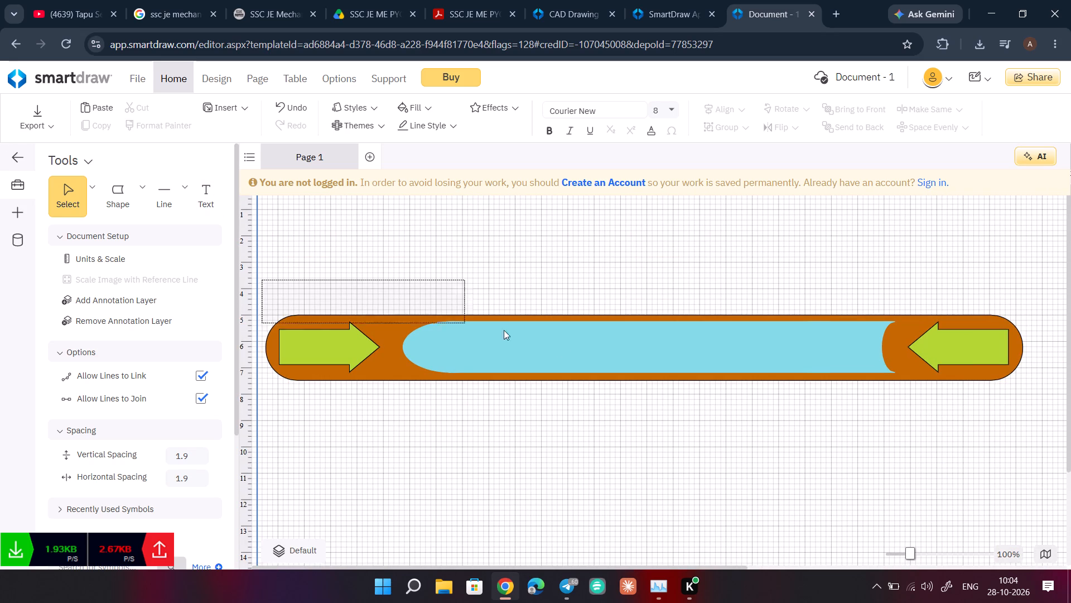
pyautogui.moveTo(504, 330); pyautogui.dragTo(972, 401)
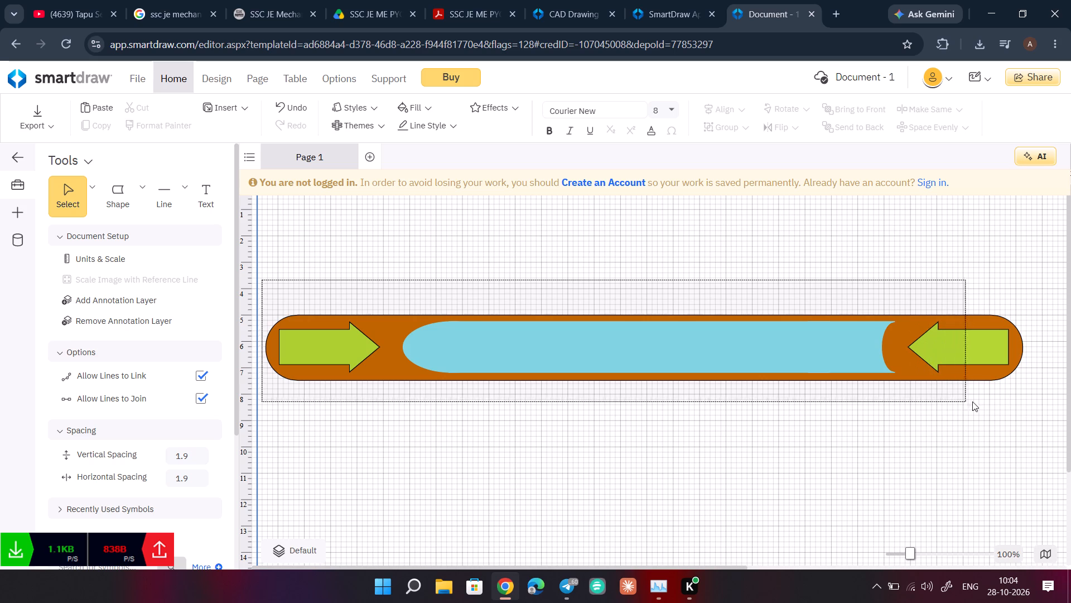
pyautogui.moveTo(972, 401); pyautogui.dragTo(1052, 406)
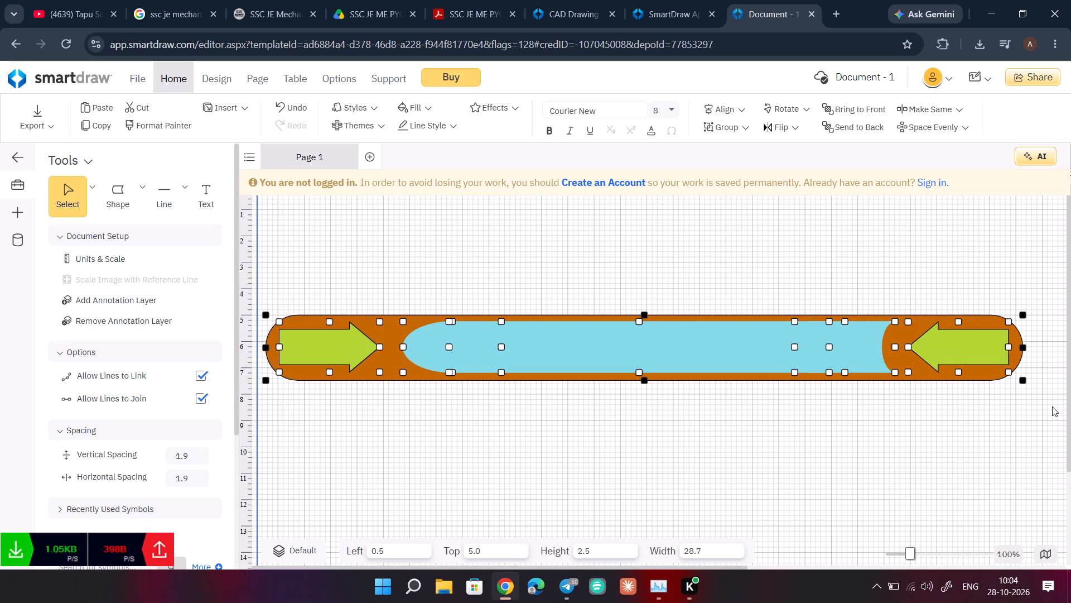
pyautogui.hotkey('ctrl', 'c')
pyautogui.hotkey('ctrl', 'v')
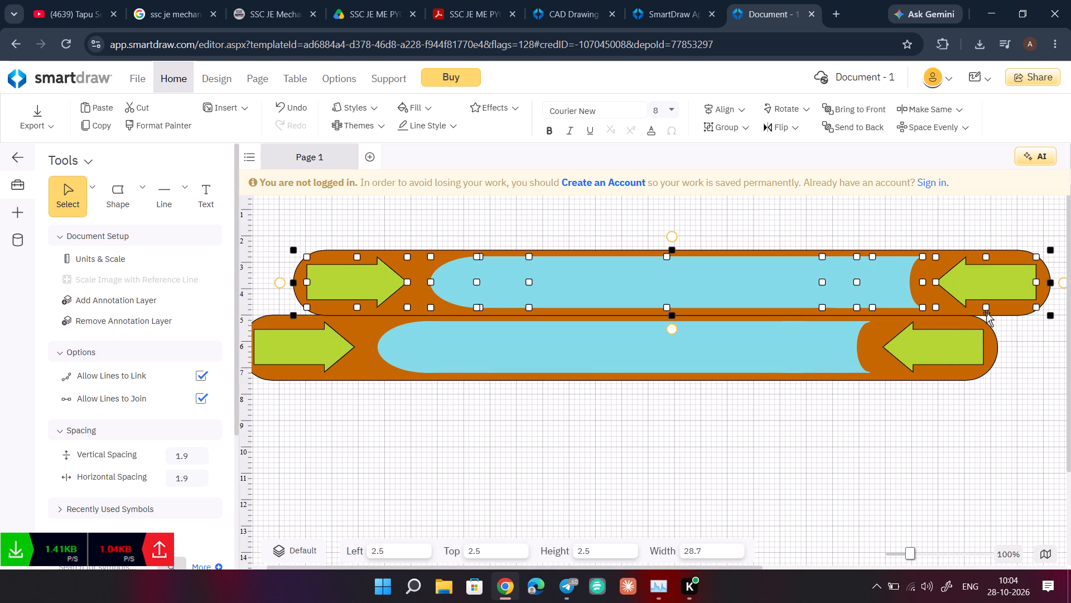
pyautogui.moveTo(768, 283); pyautogui.dragTo(744, 401)
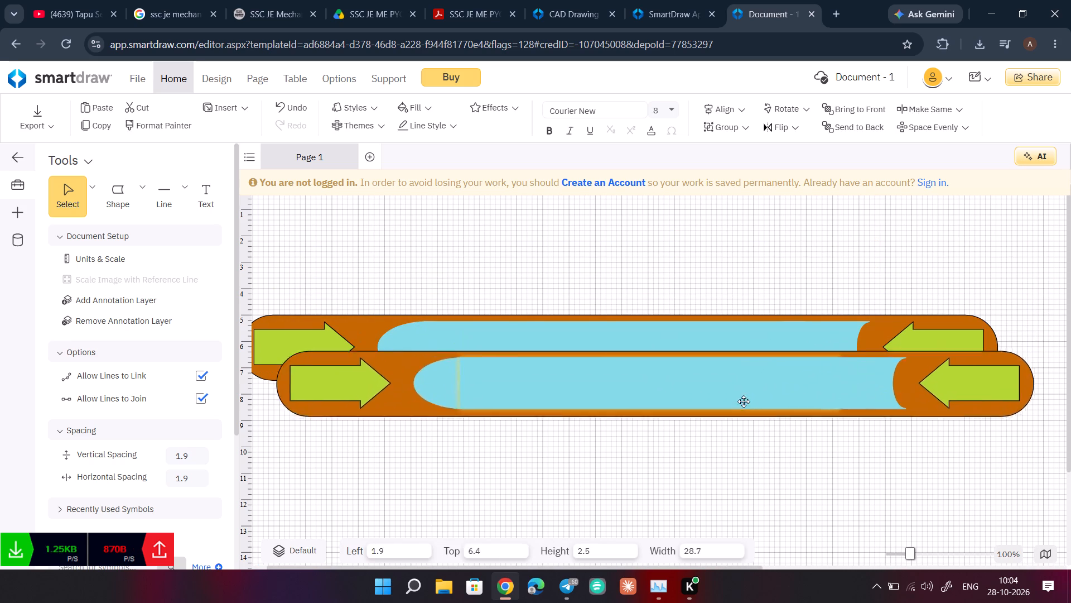
pyautogui.moveTo(744, 401); pyautogui.dragTo(713, 432)
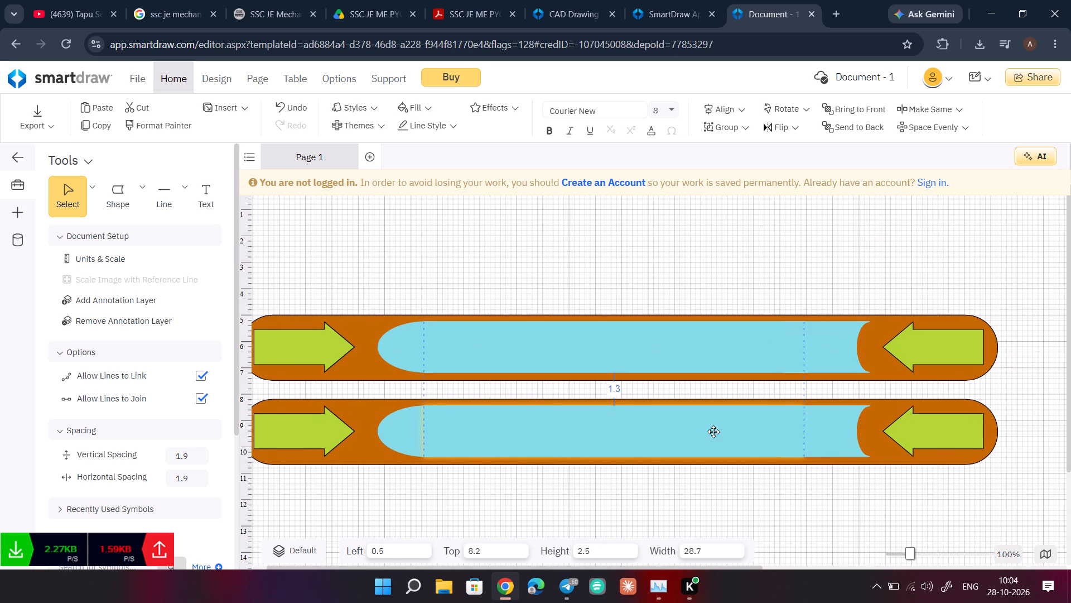
pyautogui.moveTo(713, 432); pyautogui.dragTo(713, 435)
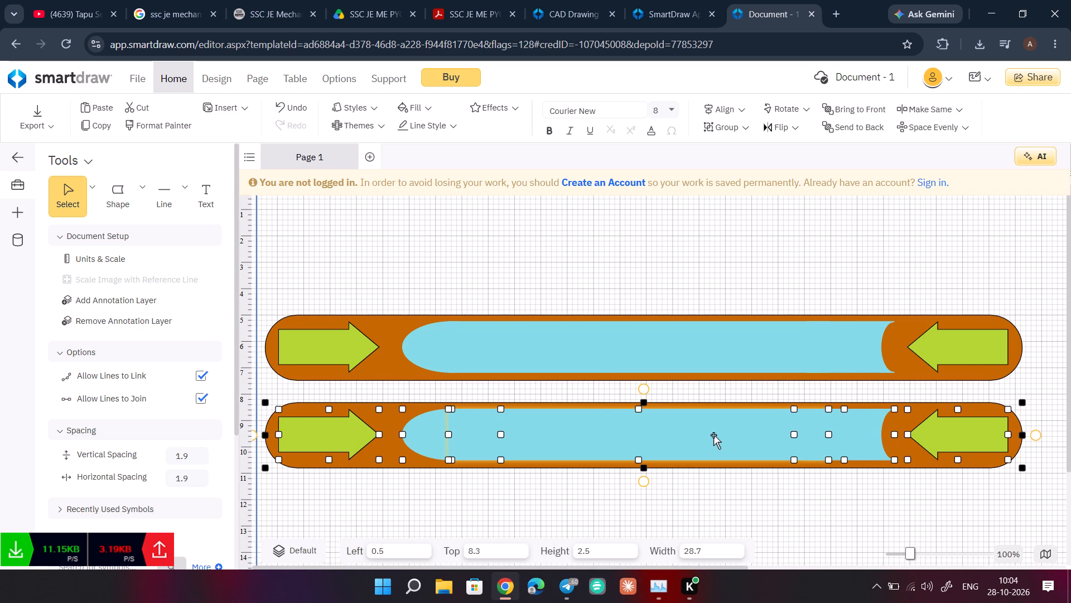
# Add a third copy of the bar figure below the second, aligned at about left 0.5 and top 11.7.
pyautogui.hotkey('ctrl', 'v')
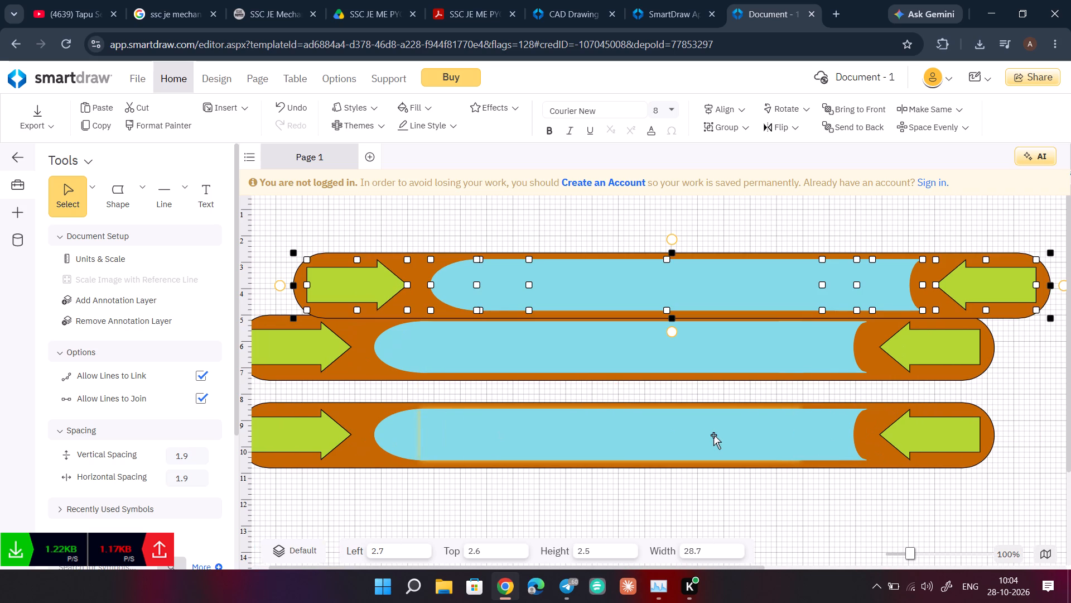
pyautogui.moveTo(706, 292); pyautogui.dragTo(620, 552)
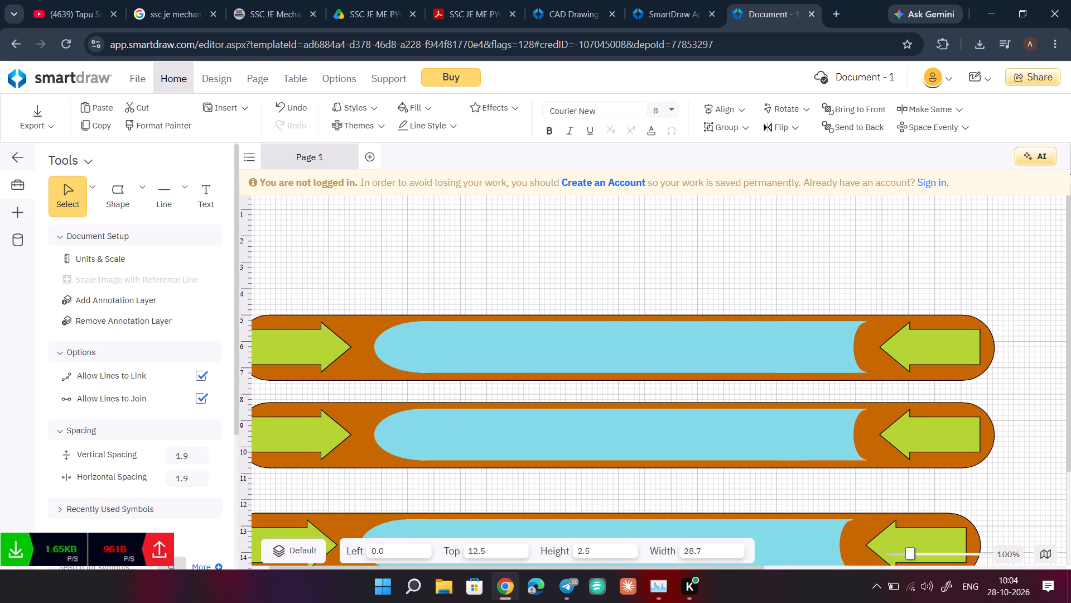
pyautogui.moveTo(620, 552); pyautogui.dragTo(652, 531)
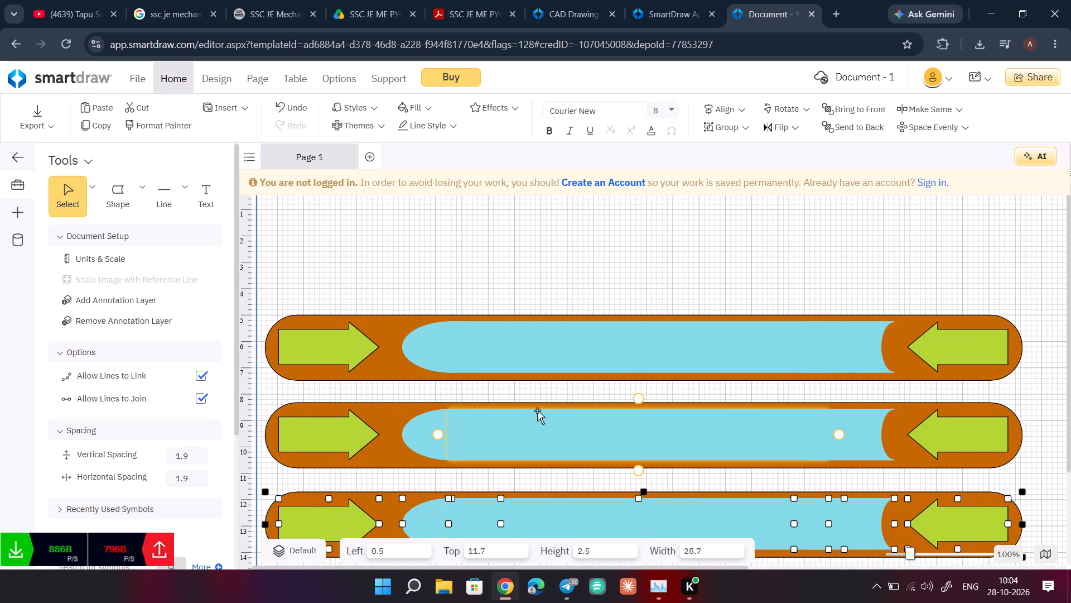
pyautogui.hscroll(1, 535, 408)
pyautogui.scroll(-1, 535, 408)
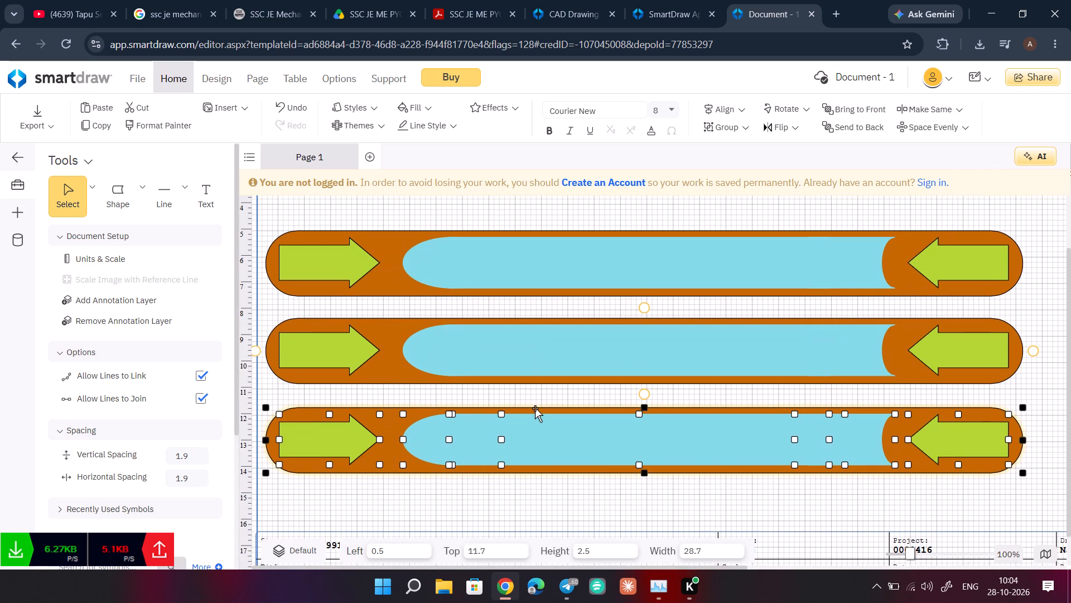
pyautogui.click(490, 506)
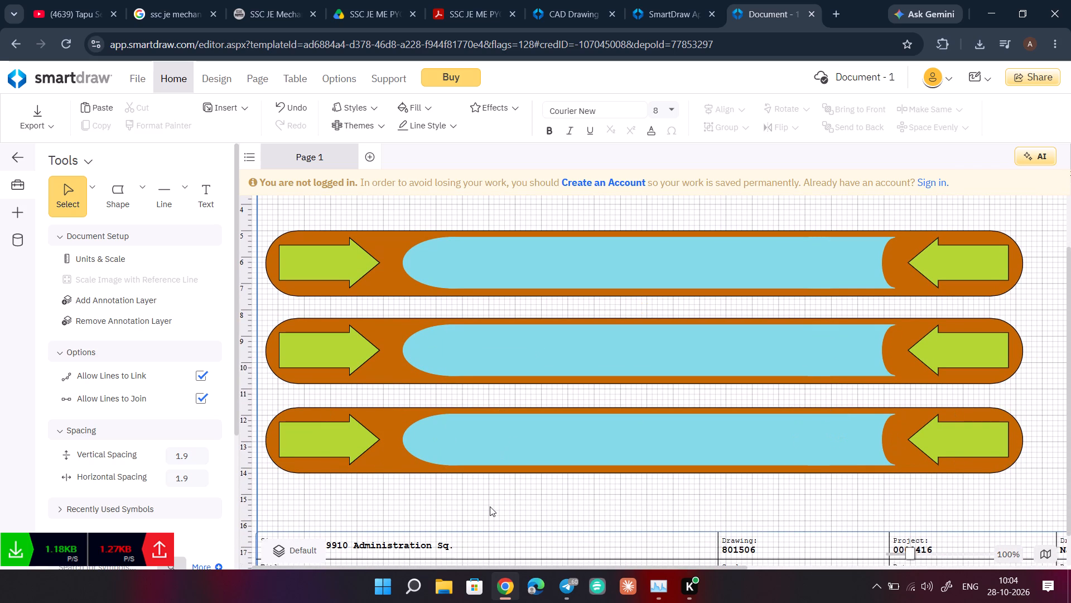
# Delete the left-pointing green arrow from each of the three bar figures.
pyautogui.click(986, 264)
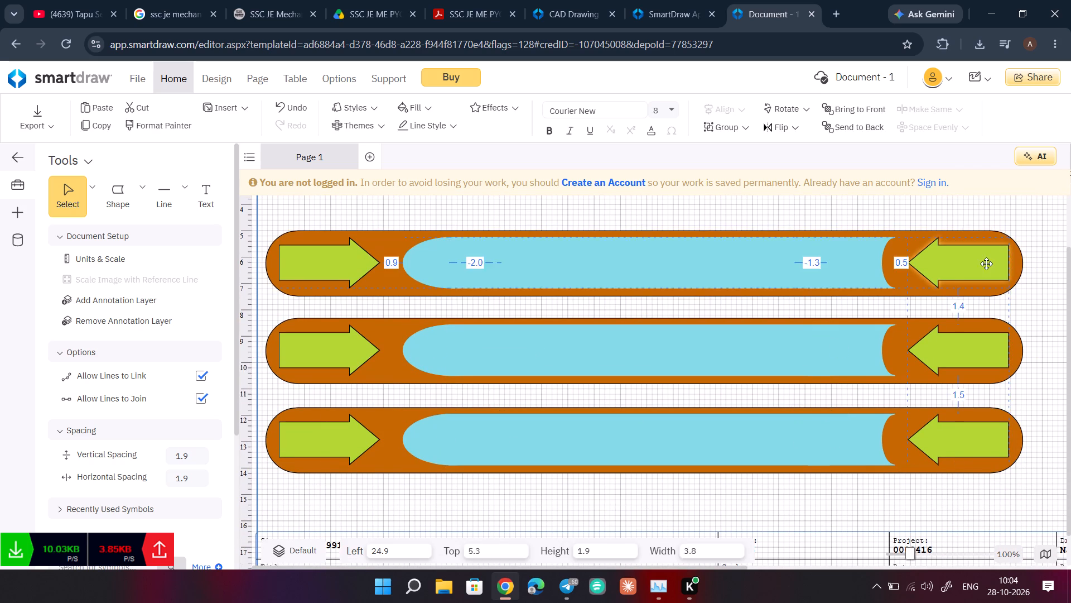
pyautogui.press('Delete')
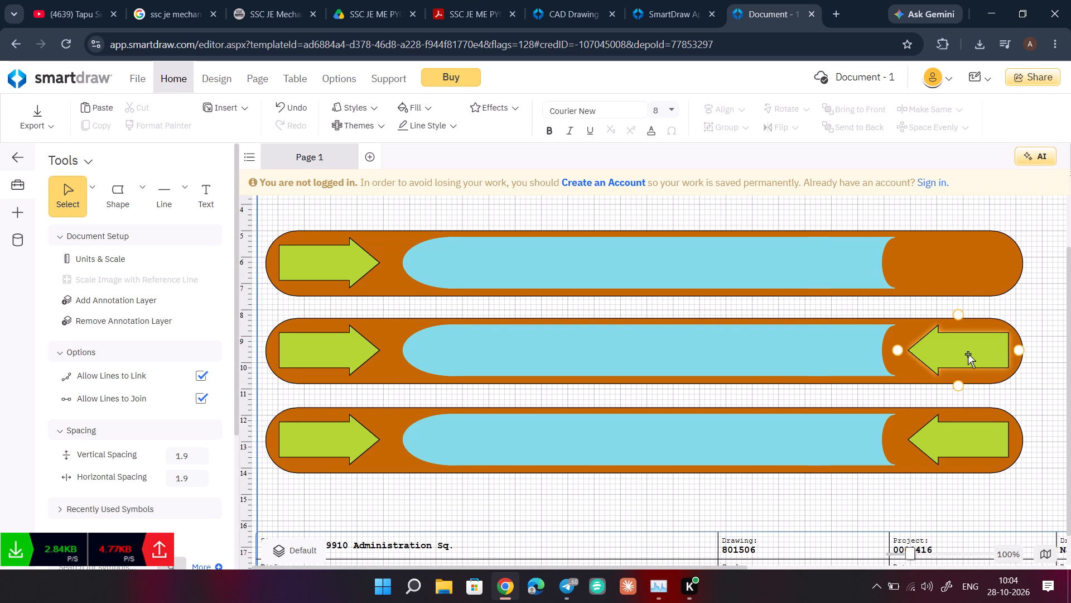
pyautogui.click(968, 354)
pyautogui.click(967, 429)
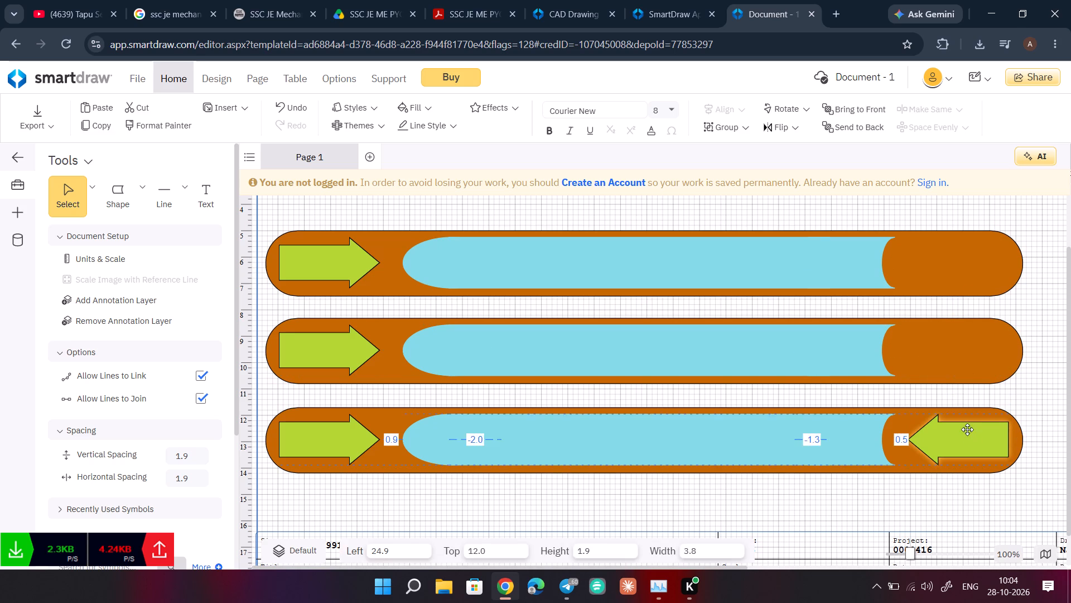
pyautogui.press('Delete')
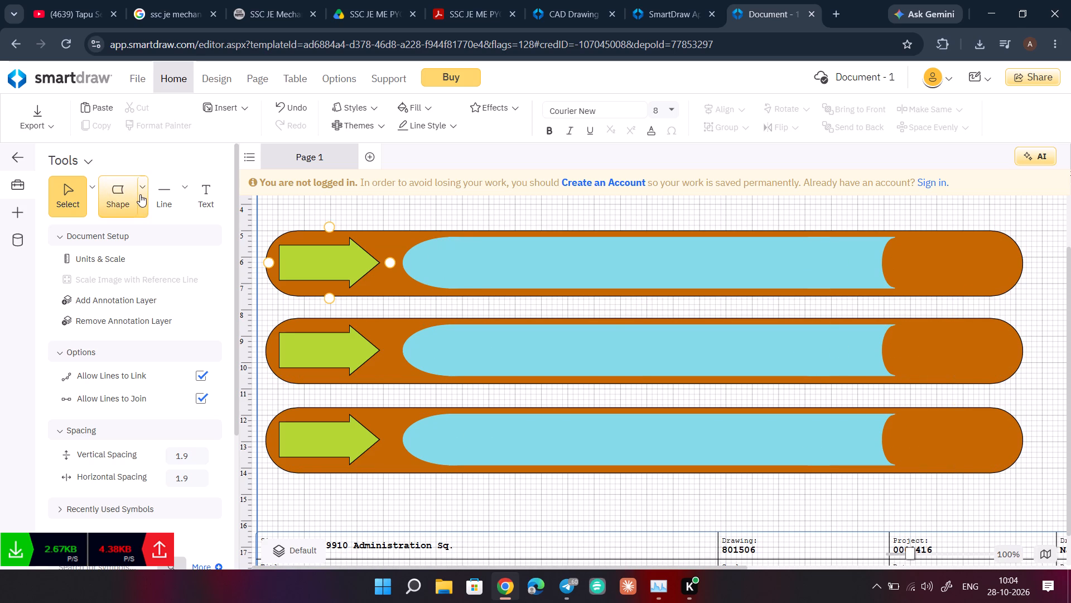
# Place a diamond, about 3.8 wide and 1.9 high, in the top bar's empty end at about left 24.8 and top 5.3.
pyautogui.click(141, 199)
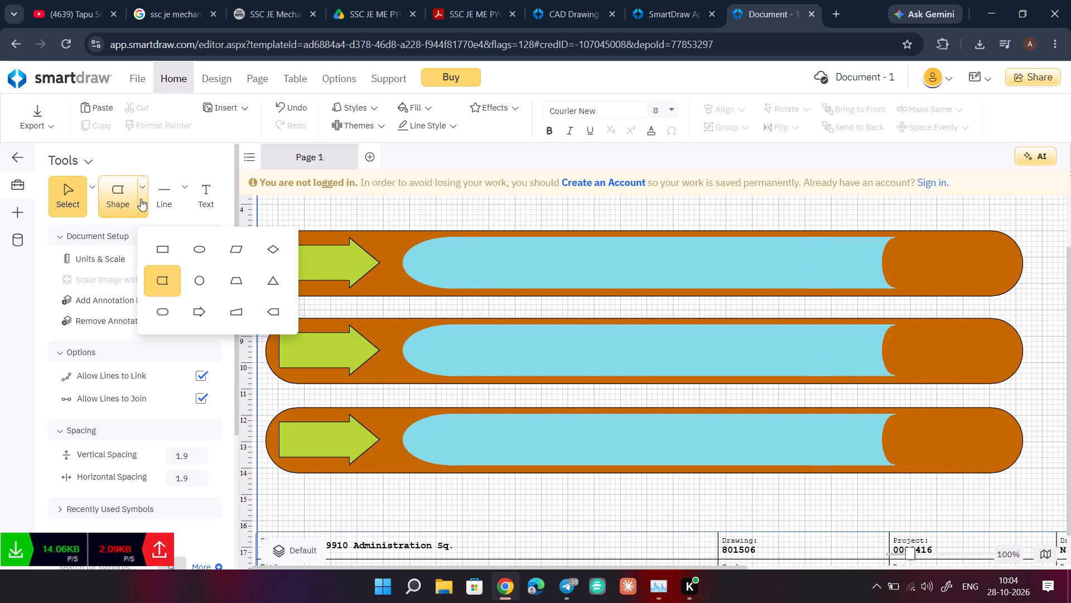
pyautogui.click(278, 248)
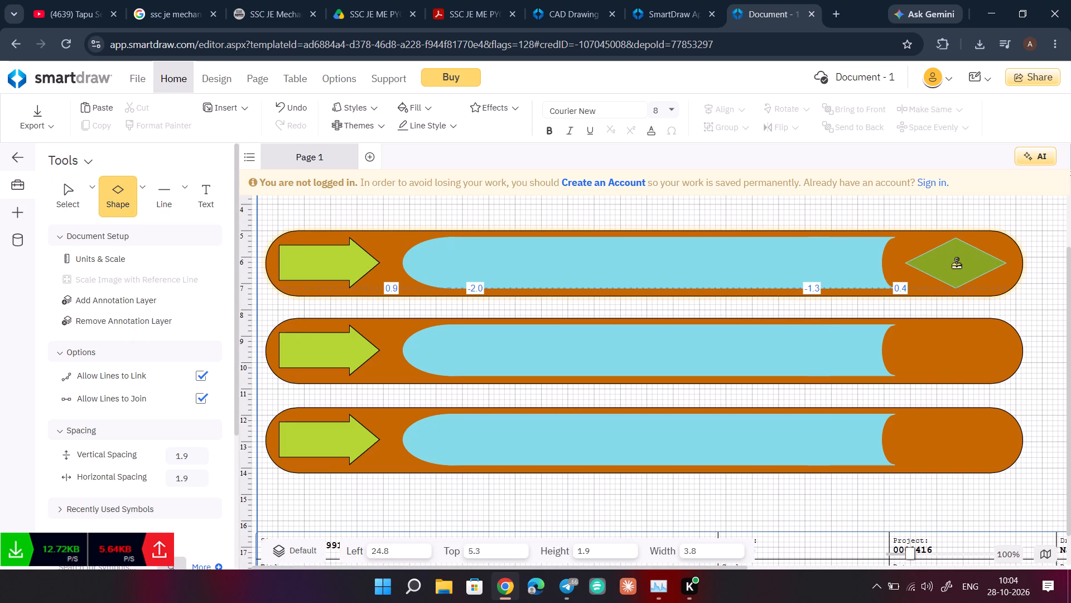
pyautogui.click(956, 264)
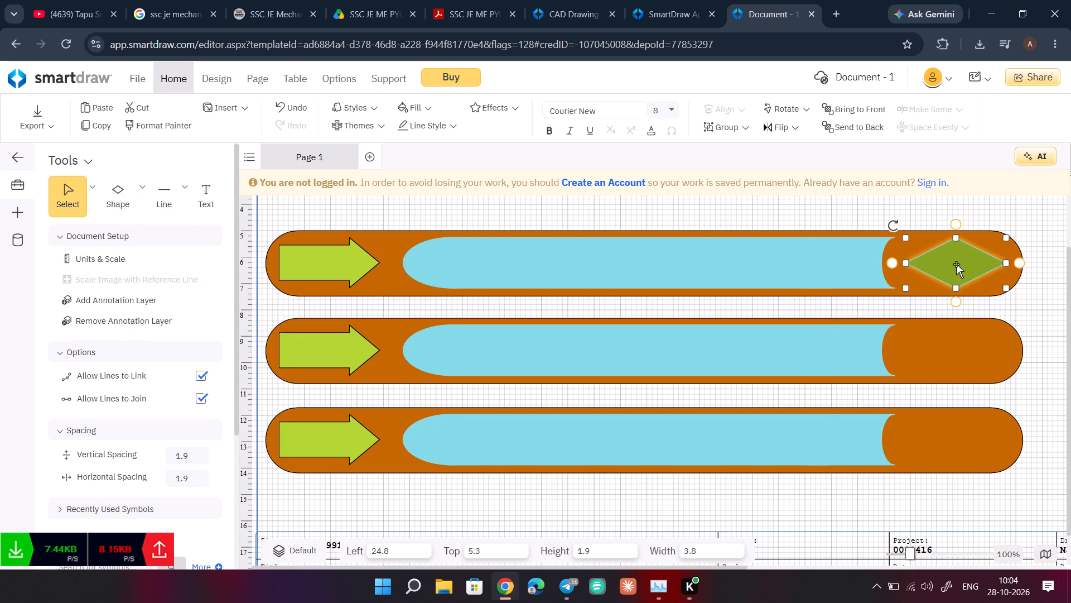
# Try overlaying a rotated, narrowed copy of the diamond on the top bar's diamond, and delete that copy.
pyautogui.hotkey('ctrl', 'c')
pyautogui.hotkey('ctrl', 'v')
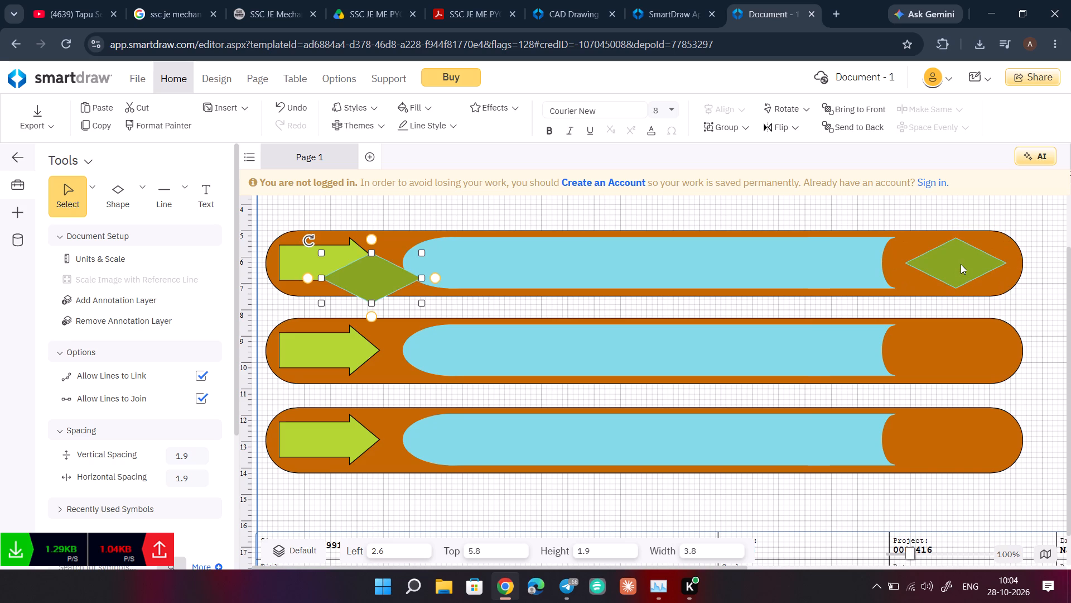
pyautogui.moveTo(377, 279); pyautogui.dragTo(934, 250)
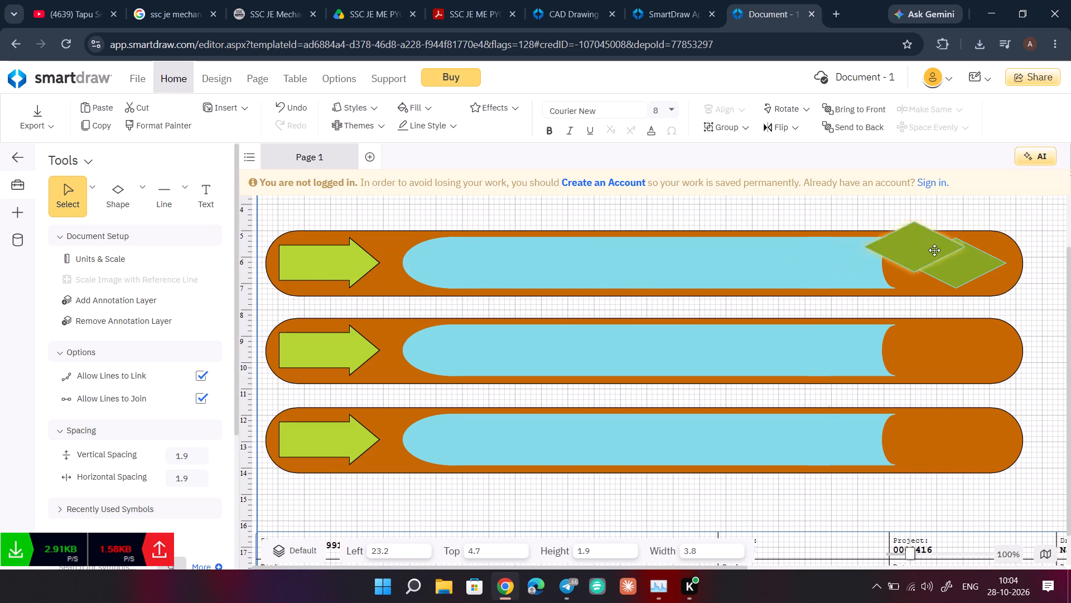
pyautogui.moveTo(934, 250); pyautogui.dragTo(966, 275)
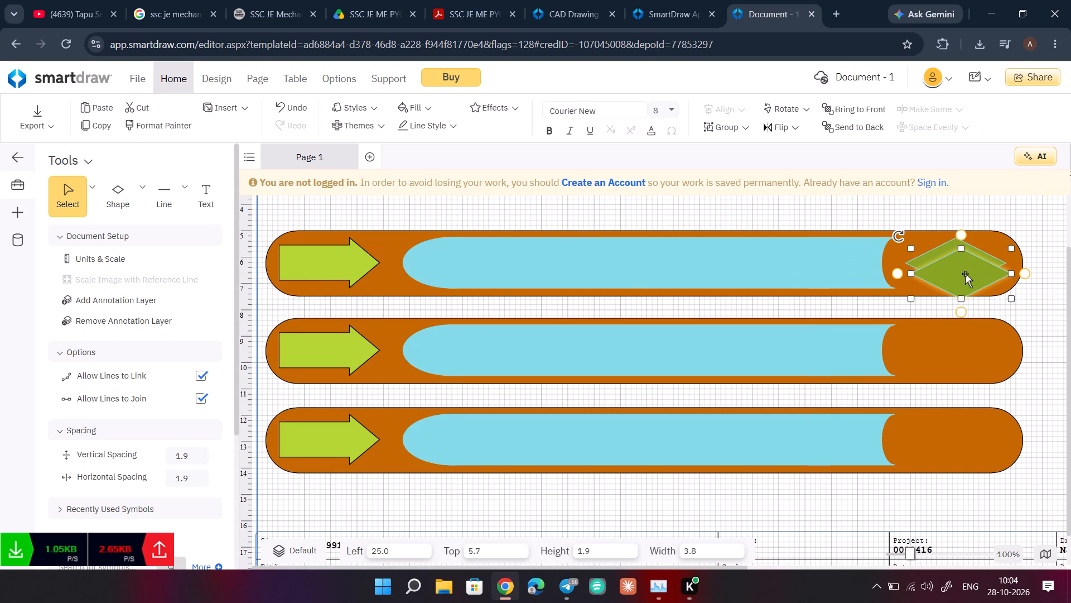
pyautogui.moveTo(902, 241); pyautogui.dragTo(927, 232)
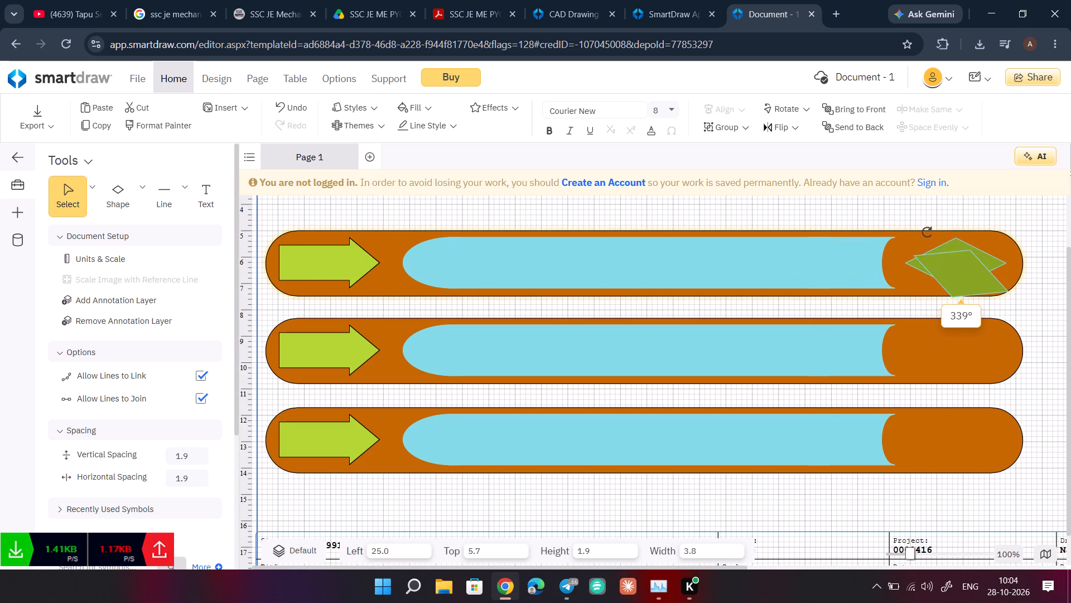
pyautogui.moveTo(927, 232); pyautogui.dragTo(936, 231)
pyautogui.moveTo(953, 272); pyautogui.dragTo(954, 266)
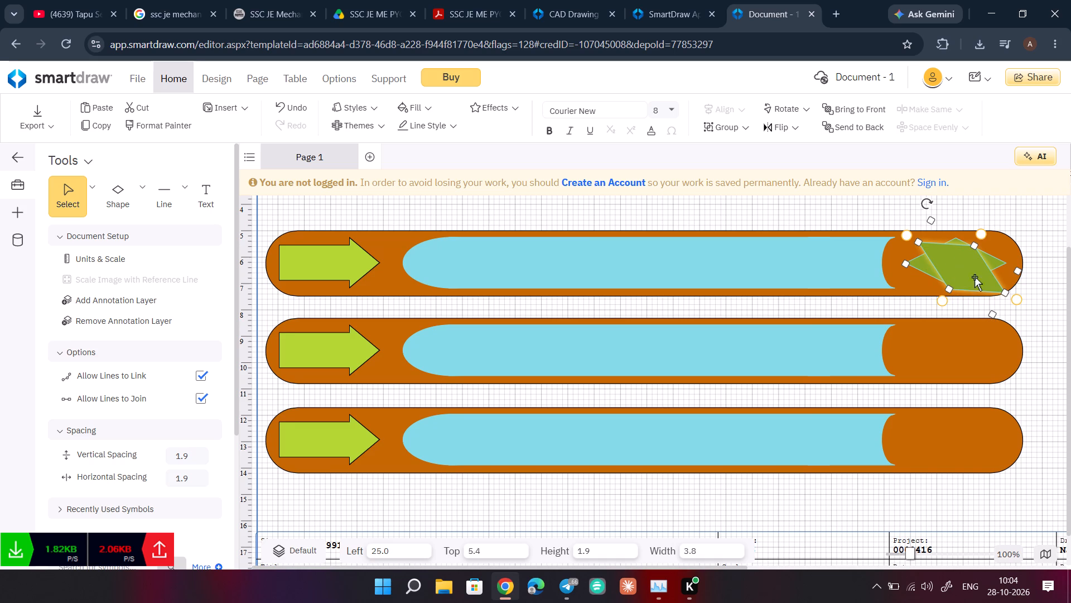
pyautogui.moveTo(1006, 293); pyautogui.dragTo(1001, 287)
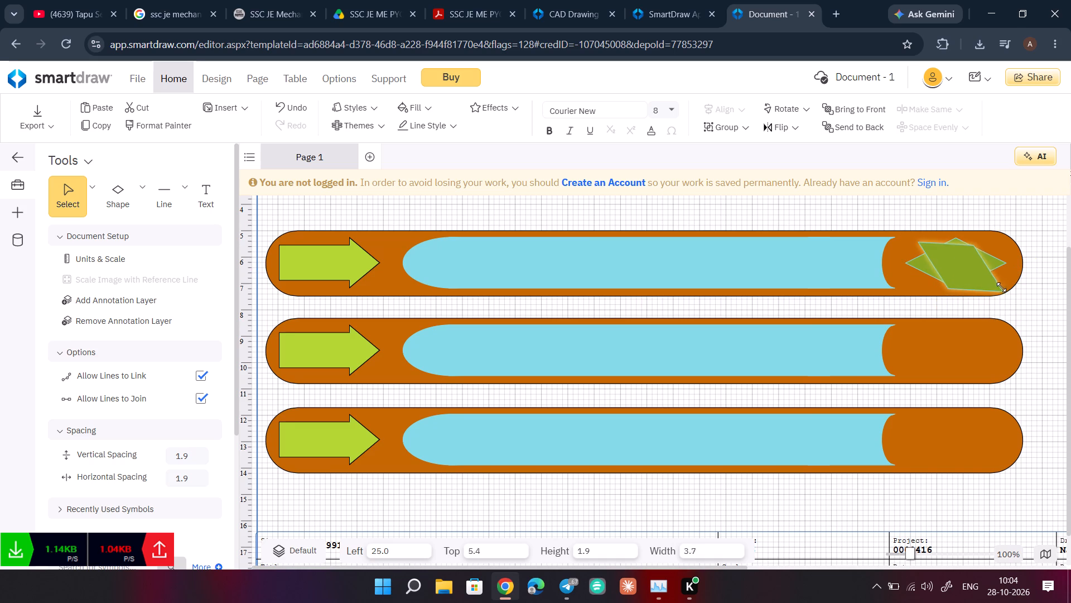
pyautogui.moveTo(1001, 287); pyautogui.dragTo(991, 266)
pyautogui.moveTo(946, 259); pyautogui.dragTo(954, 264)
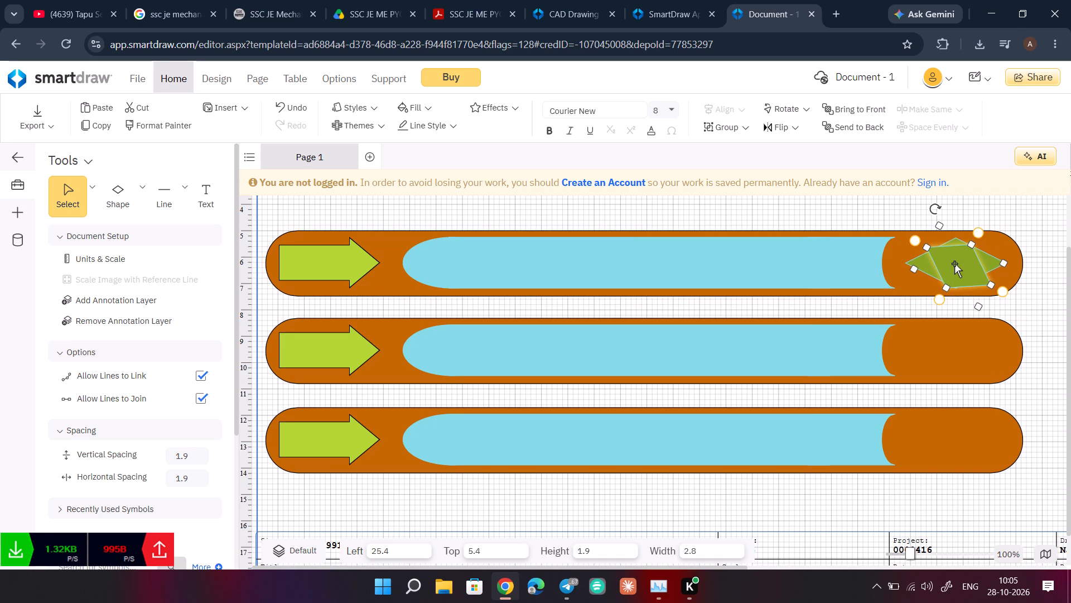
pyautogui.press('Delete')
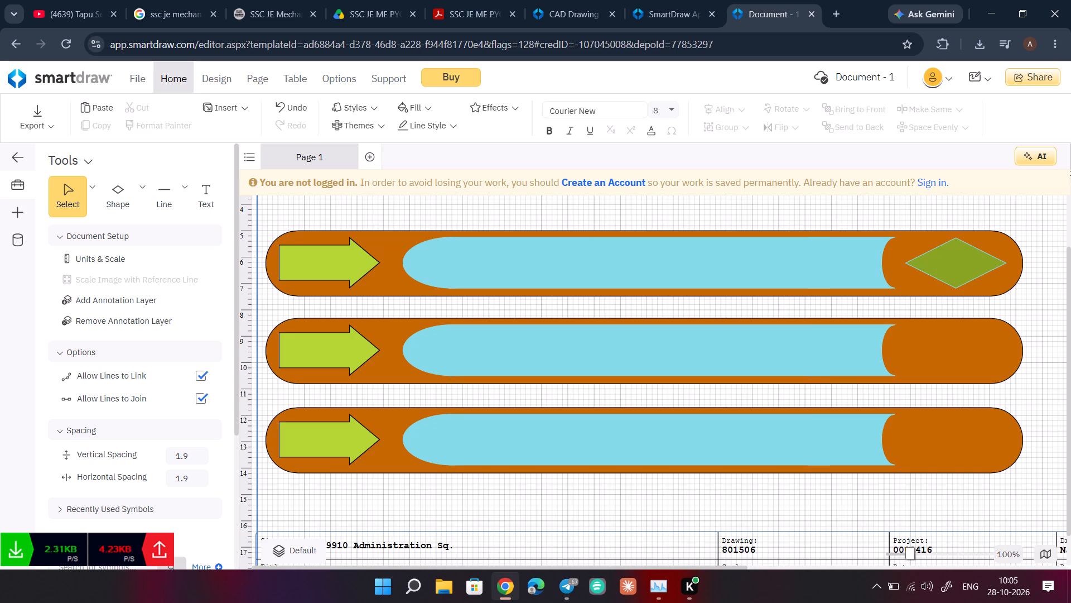
# Copy the top bar's diamond into the empty ends of the middle and bottom bars, aligned beneath the original.
pyautogui.click(948, 262)
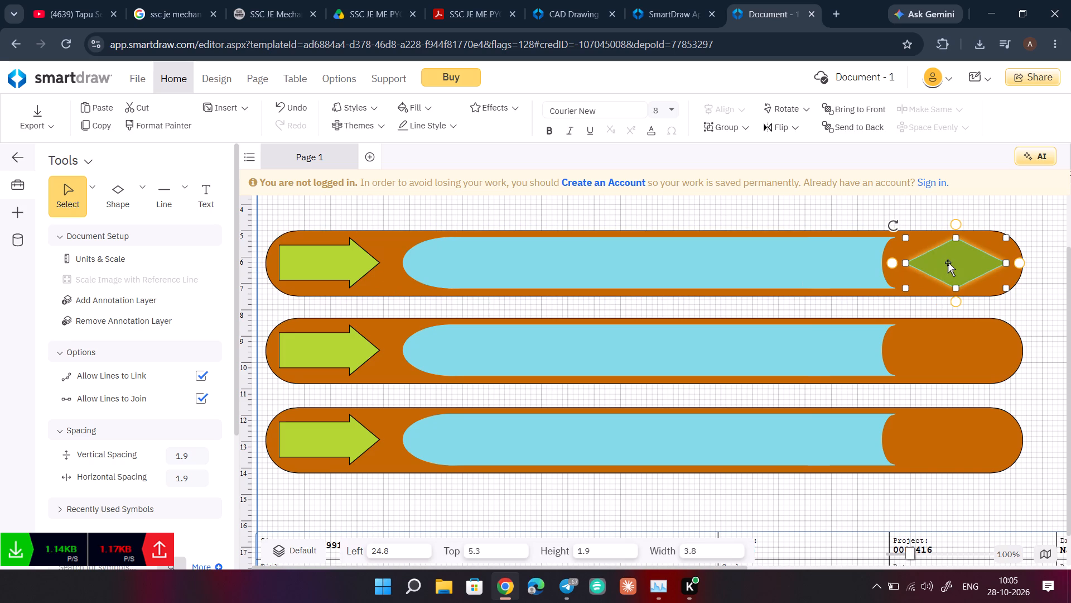
pyautogui.hotkey('ctrl', 'c')
pyautogui.hotkey('ctrl', 'v')
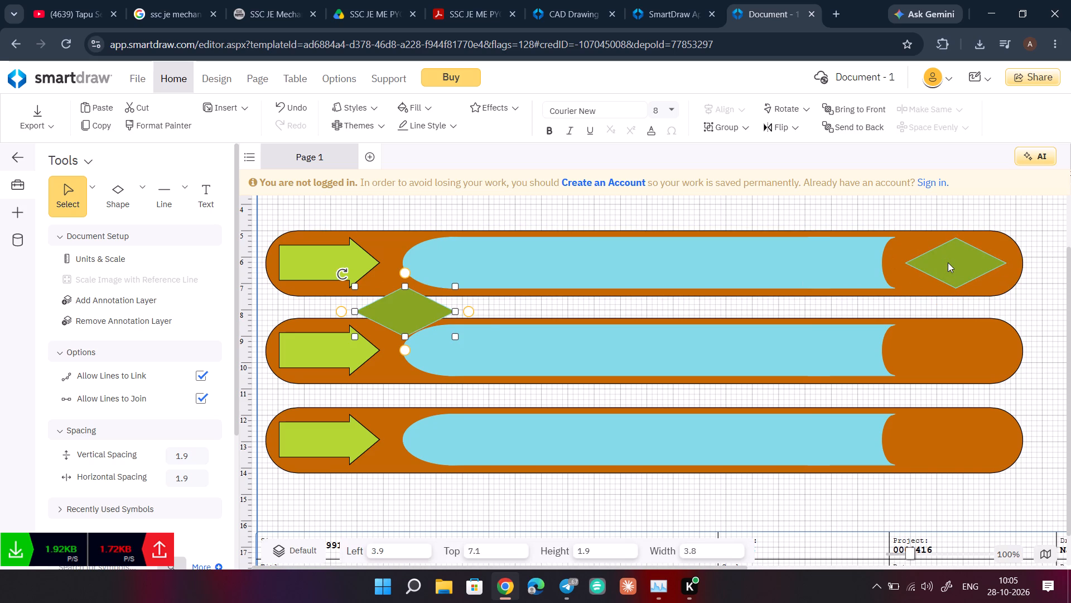
pyautogui.hotkey('ctrl', 'v')
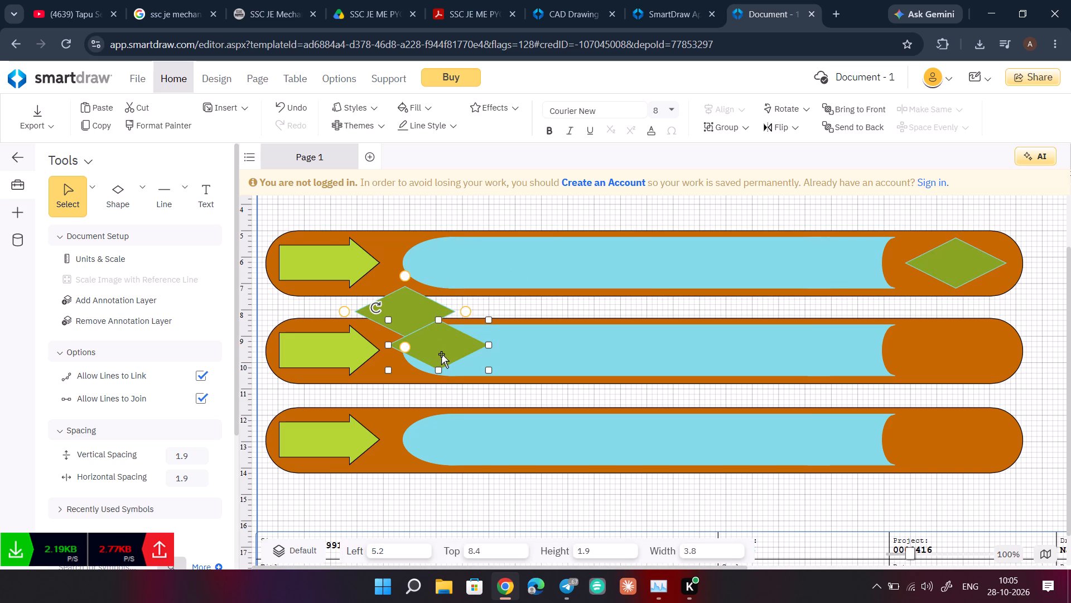
pyautogui.moveTo(441, 353); pyautogui.dragTo(969, 451)
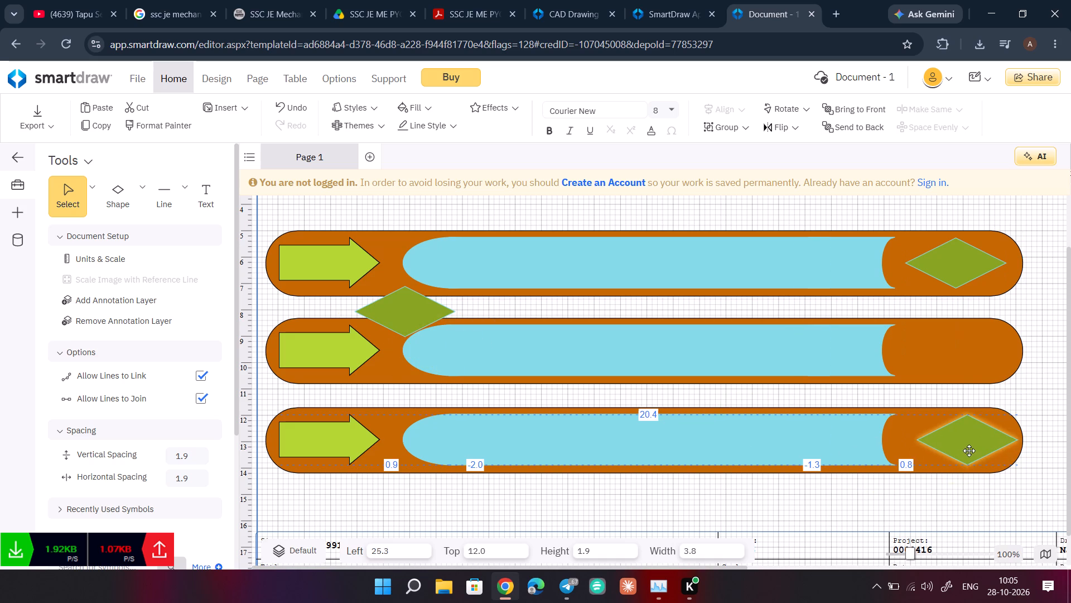
pyautogui.moveTo(969, 451); pyautogui.dragTo(957, 449)
pyautogui.moveTo(408, 309); pyautogui.dragTo(1006, 352)
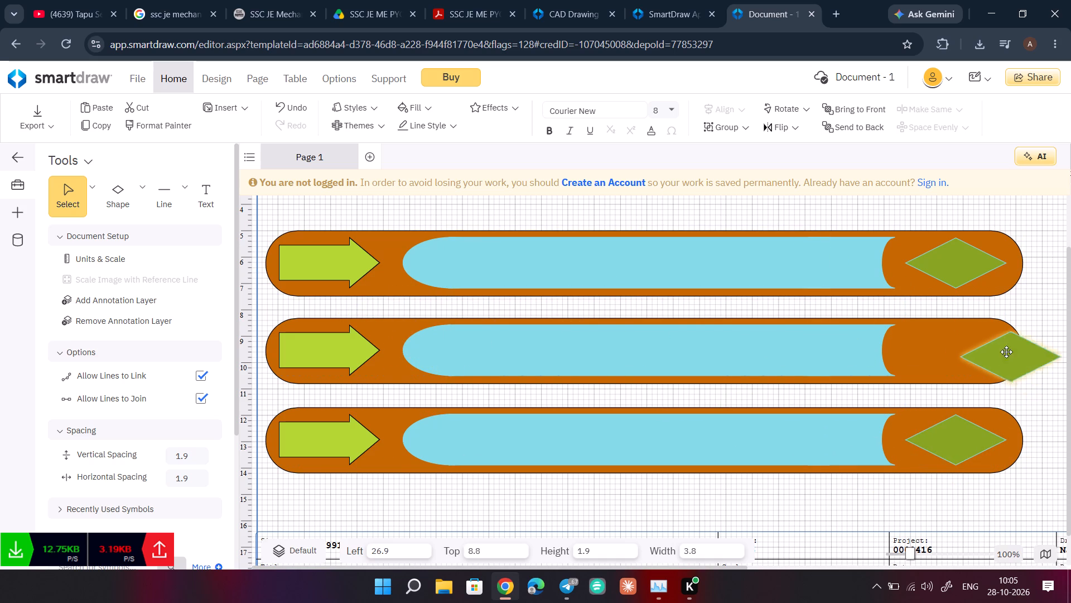
pyautogui.moveTo(1006, 352); pyautogui.dragTo(962, 347)
pyautogui.click(923, 496)
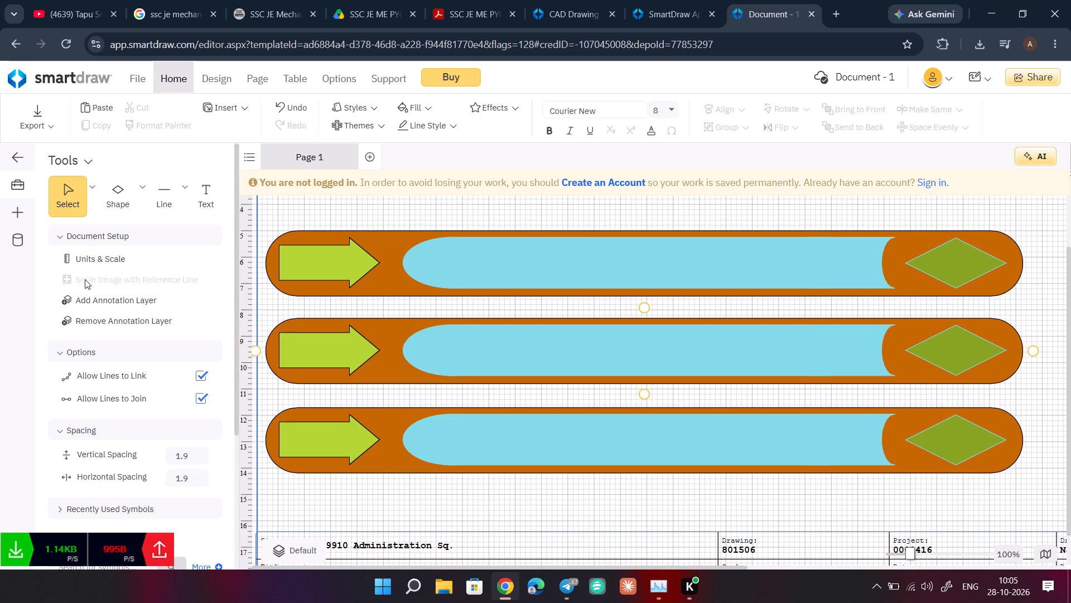
# Add the text "Rule 1" to the top bar's green arrow.
pyautogui.click(200, 197)
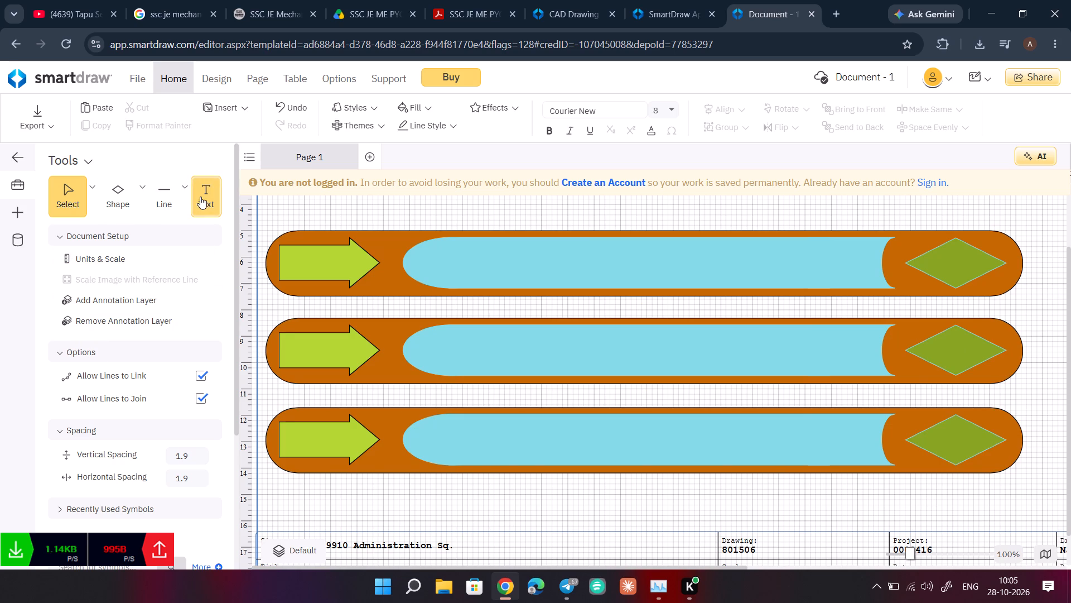
pyautogui.moveTo(200, 197); pyautogui.dragTo(299, 260)
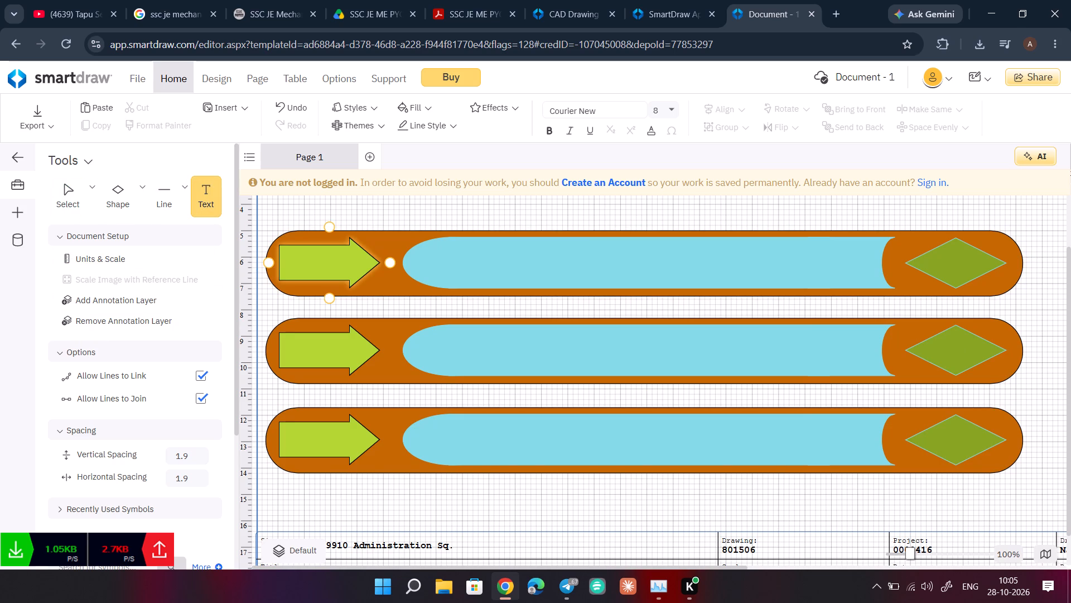
pyautogui.click(299, 260)
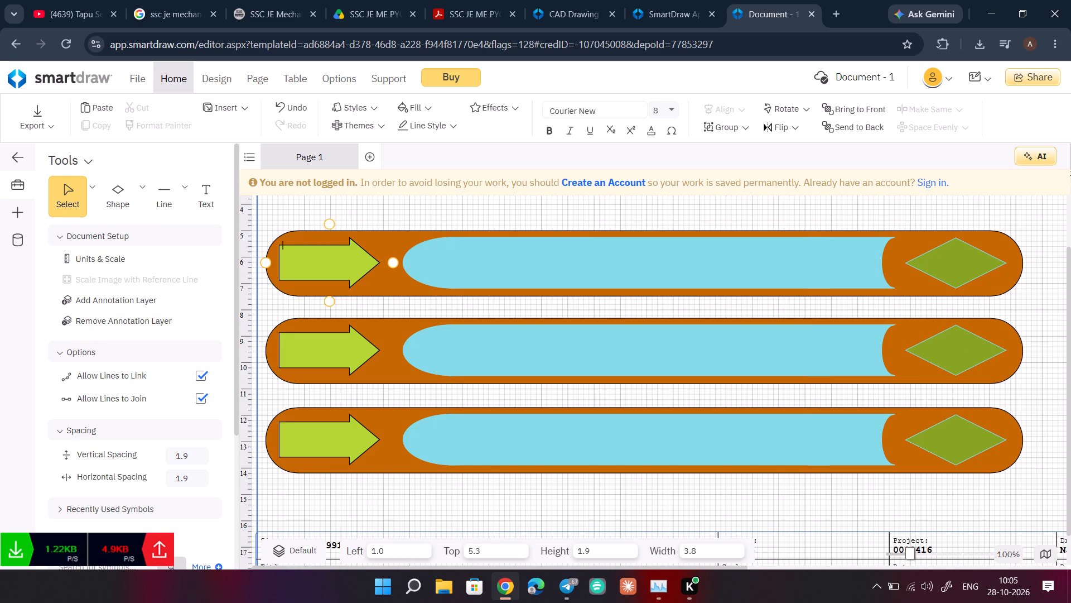
pyautogui.hotkey('shift', 'r')
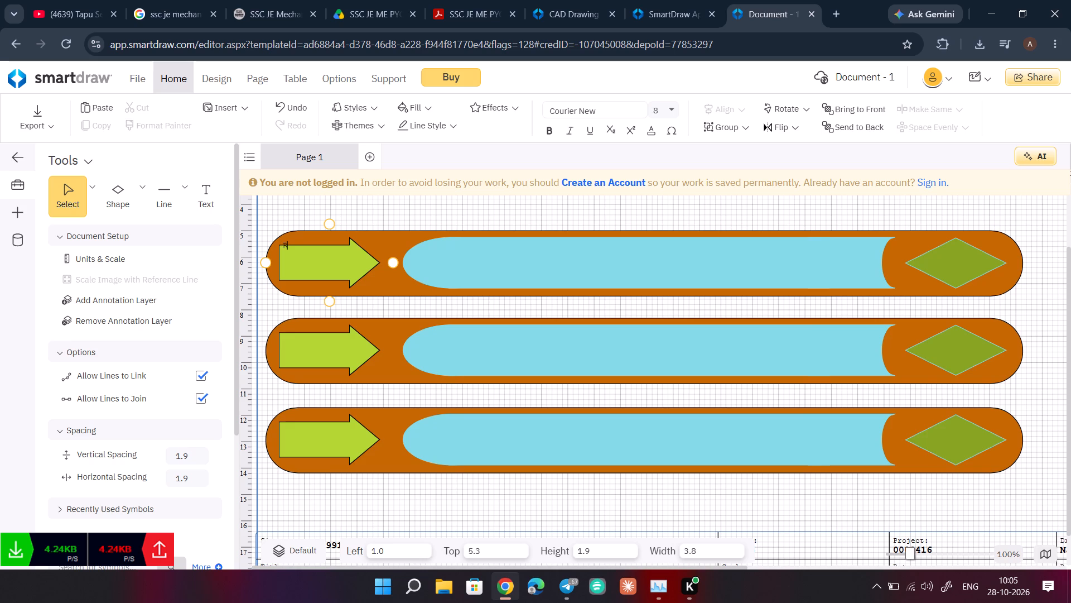
pyautogui.write('ul')
pyautogui.press('e')
pyautogui.press('space')
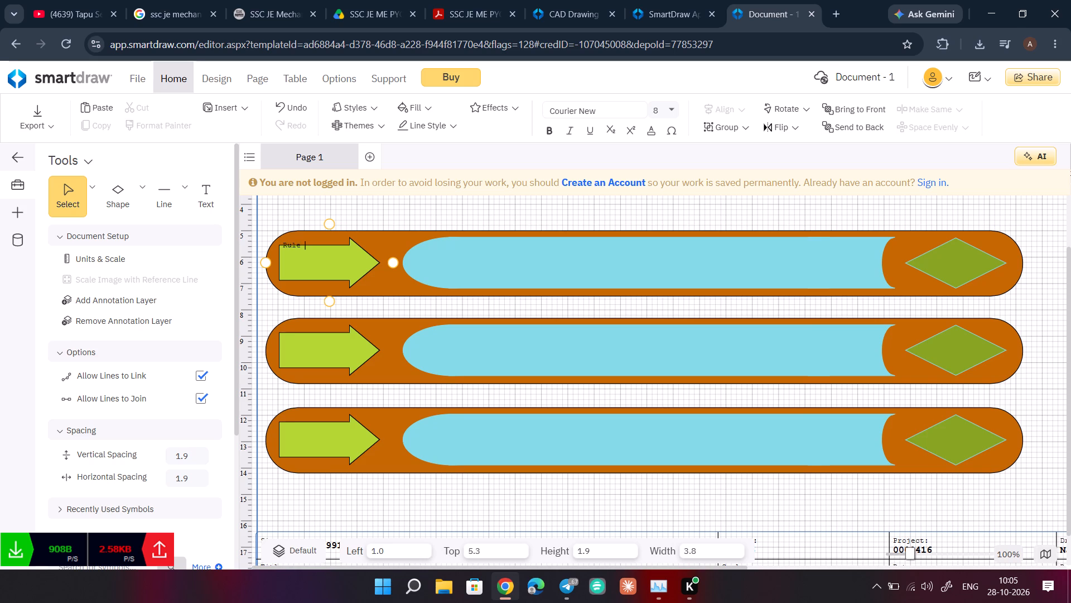
pyautogui.press('1')
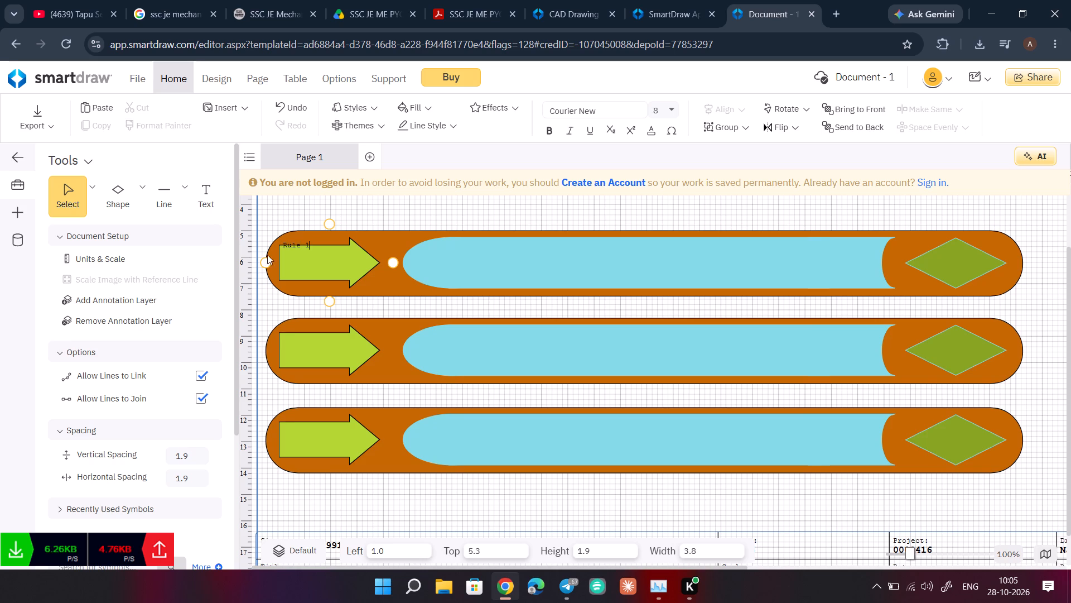
pyautogui.press('Return')
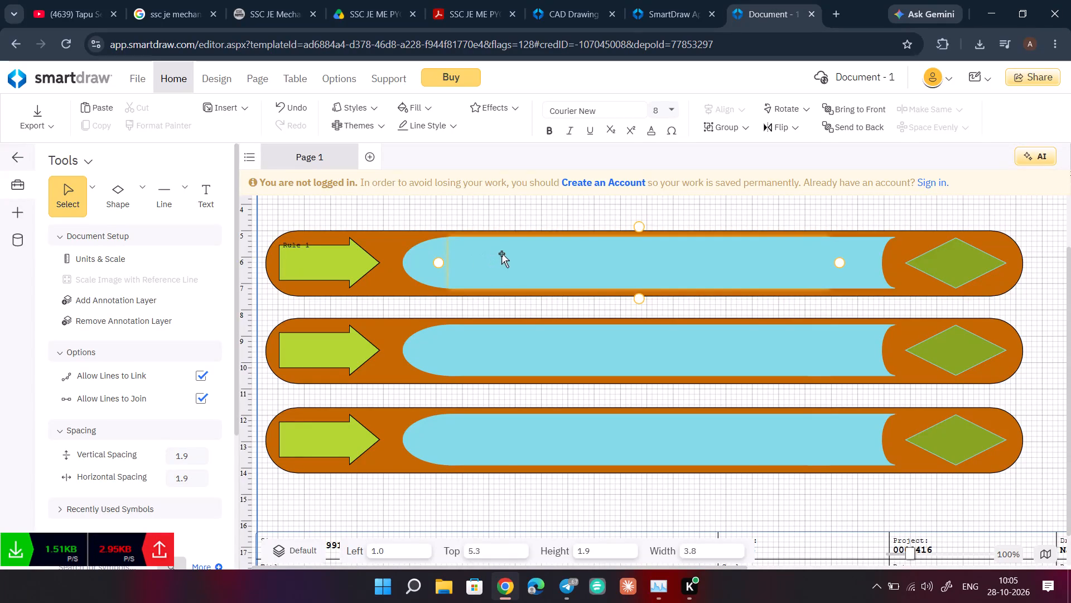
pyautogui.click(501, 253)
pyautogui.click(403, 210)
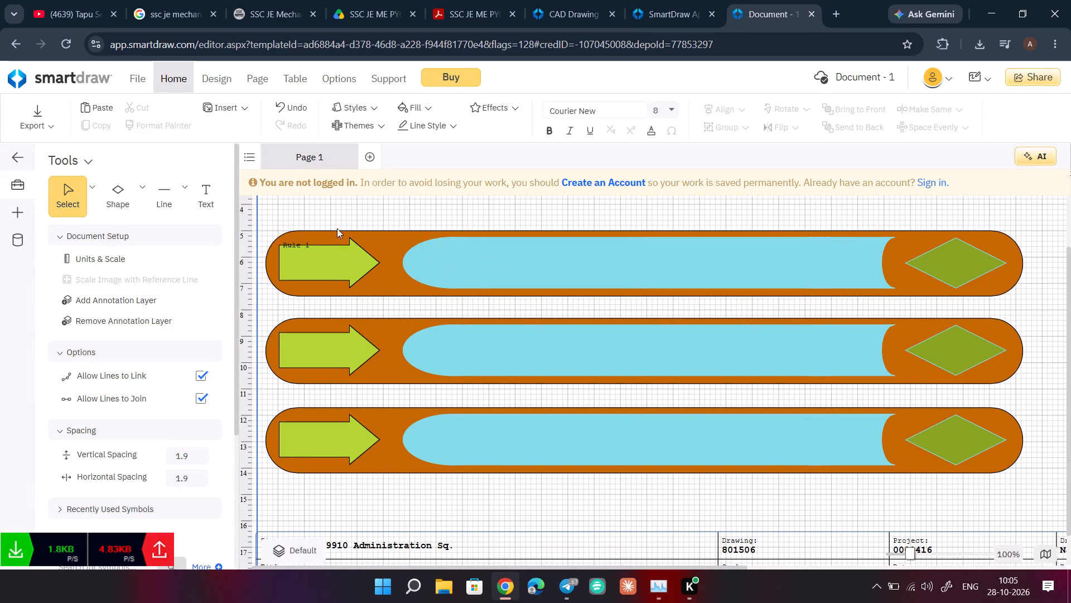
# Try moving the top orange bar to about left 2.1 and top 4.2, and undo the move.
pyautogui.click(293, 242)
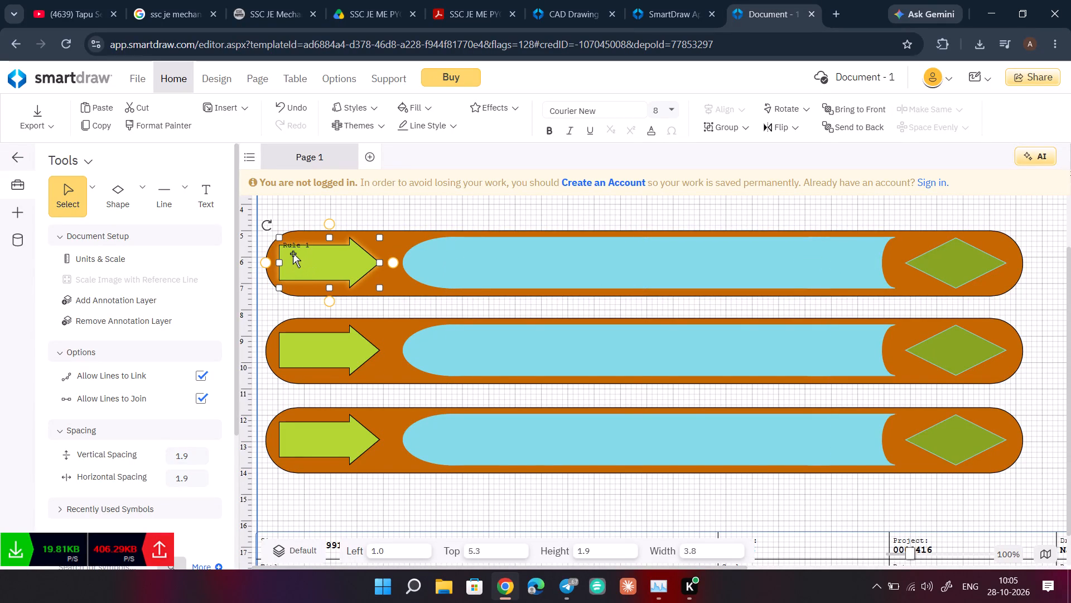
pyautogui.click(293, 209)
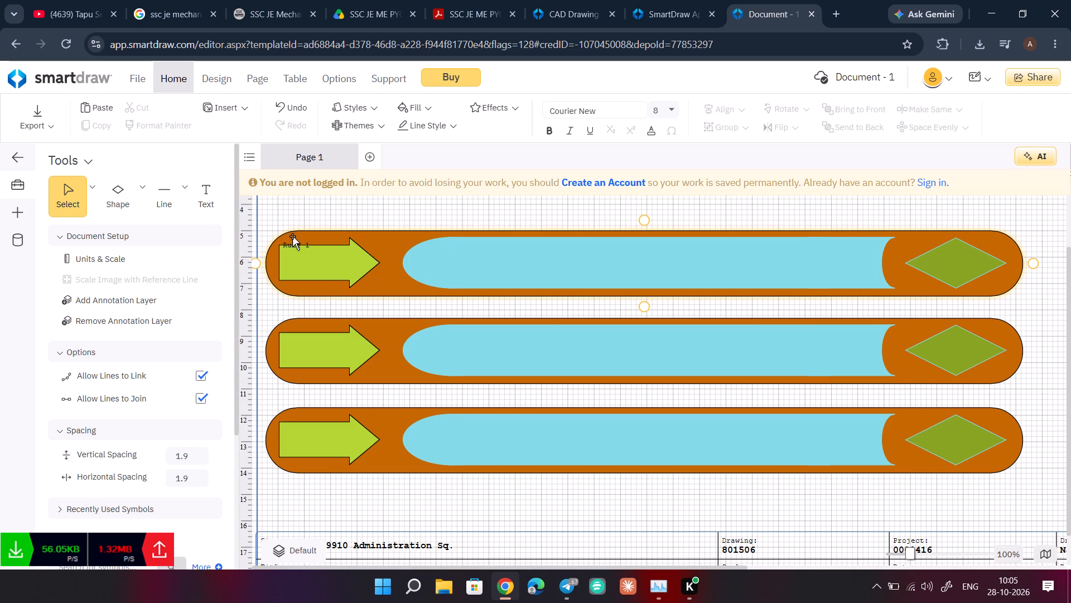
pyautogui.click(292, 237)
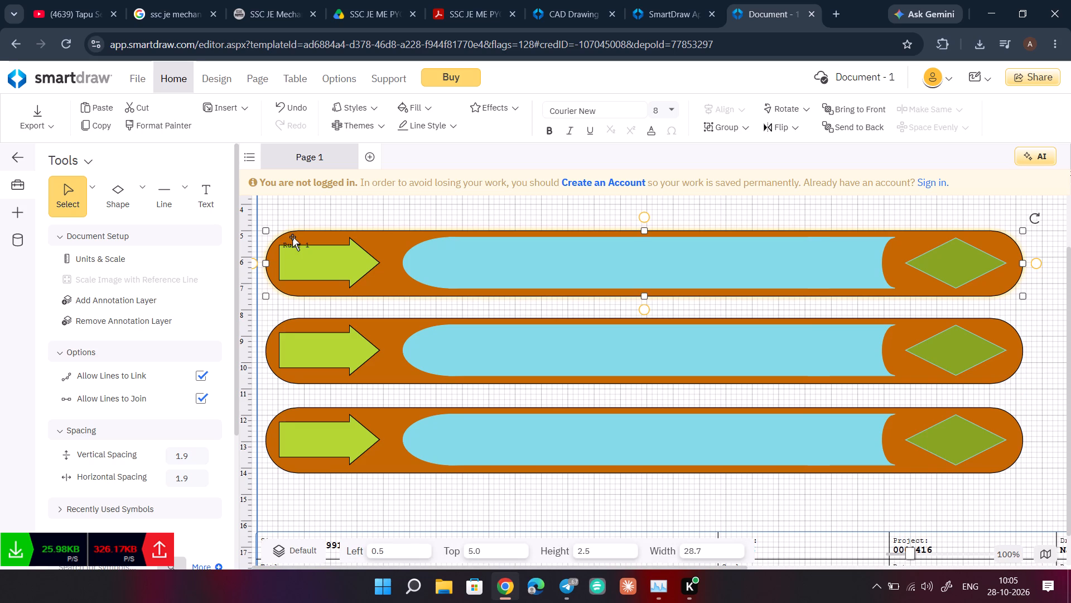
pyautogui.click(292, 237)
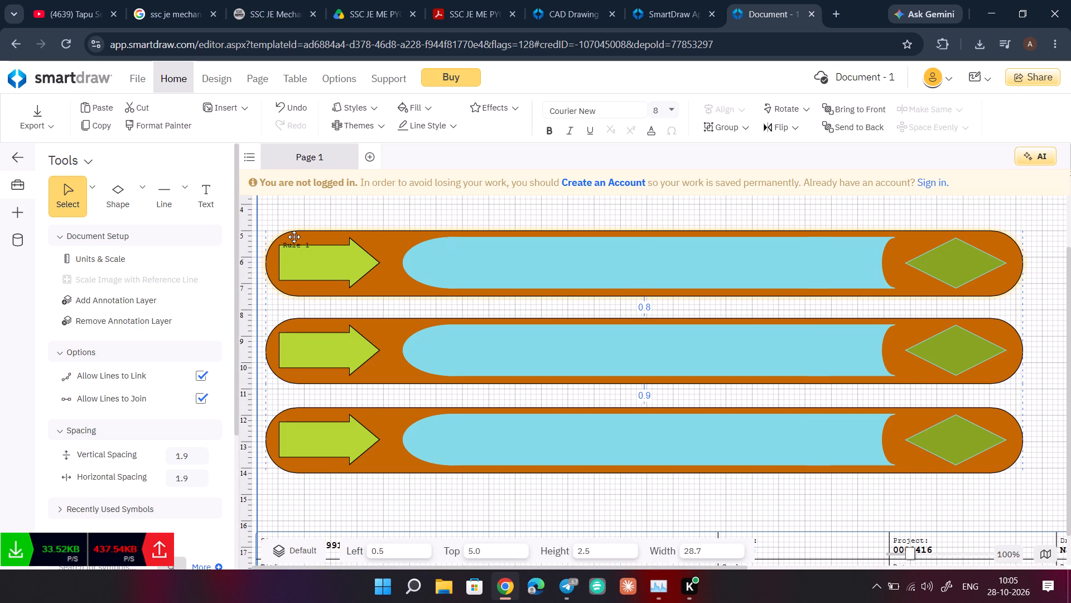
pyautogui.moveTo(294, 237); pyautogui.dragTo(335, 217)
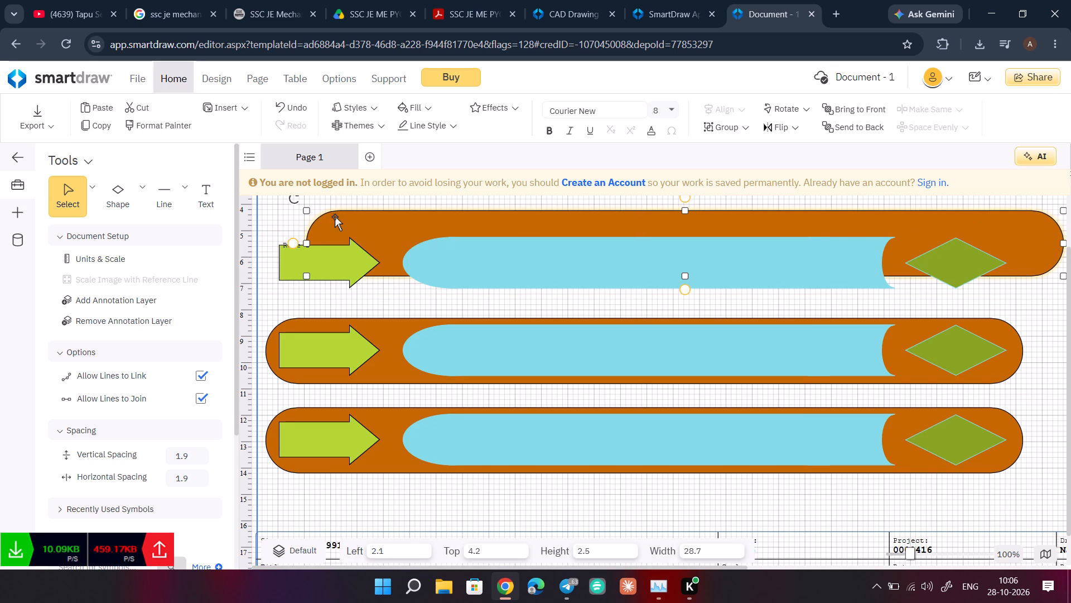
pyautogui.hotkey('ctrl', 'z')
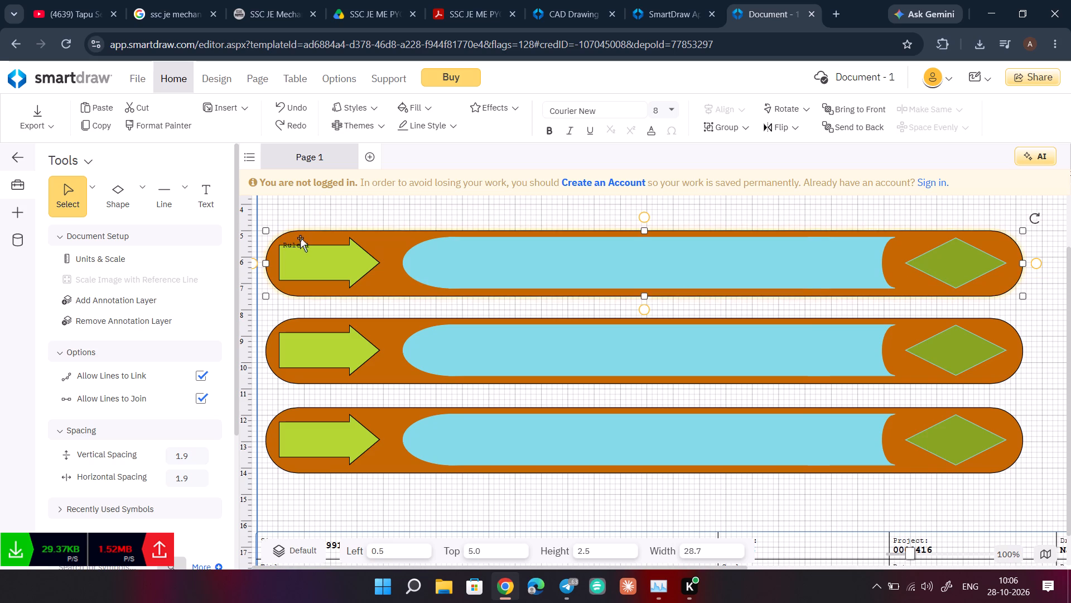
# Clear the "Rule 1" text from the top bar's green arrow.
pyautogui.click(296, 242)
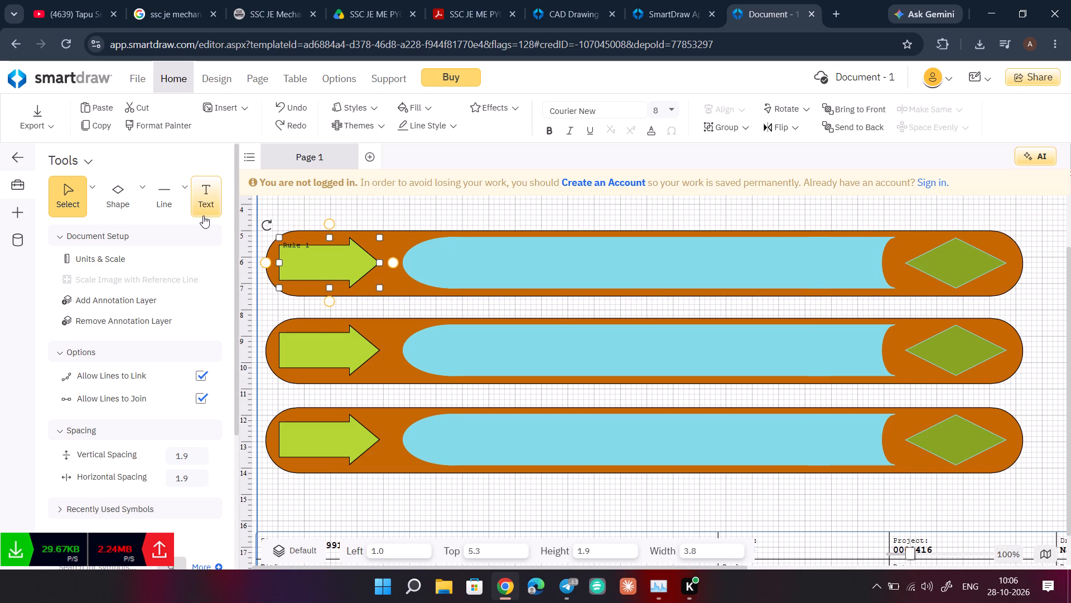
pyautogui.click(202, 205)
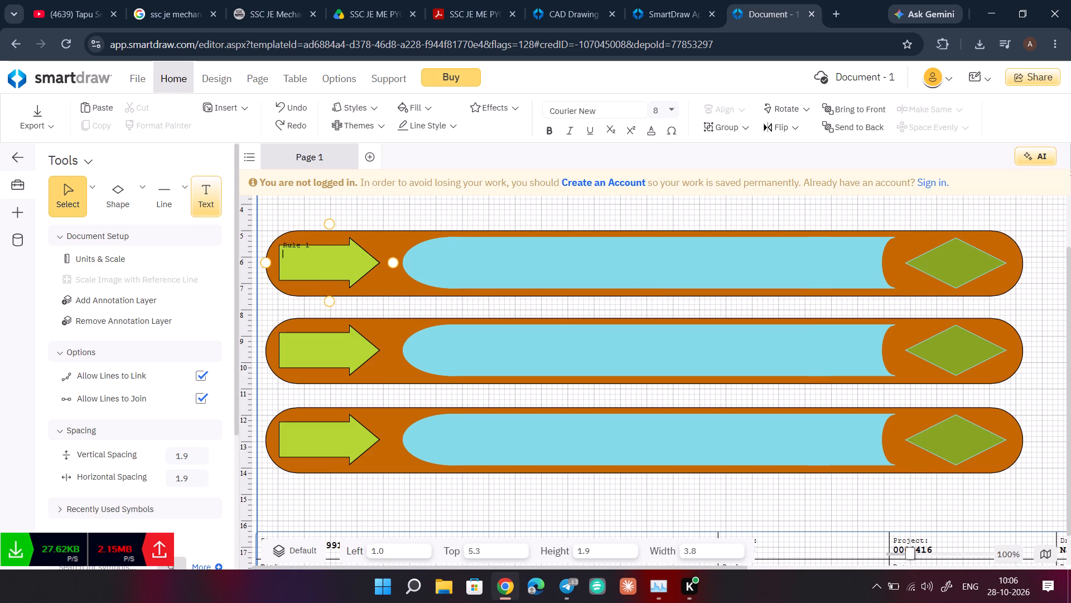
pyautogui.press('BackSpace')
pyautogui.press('BackSpace')
pyautogui.press('BackSpace')
pyautogui.press('BackSpace')
pyautogui.press('BackSpace')
pyautogui.press('BackSpace')
pyautogui.press('BackSpace')
pyautogui.press('BackSpace')
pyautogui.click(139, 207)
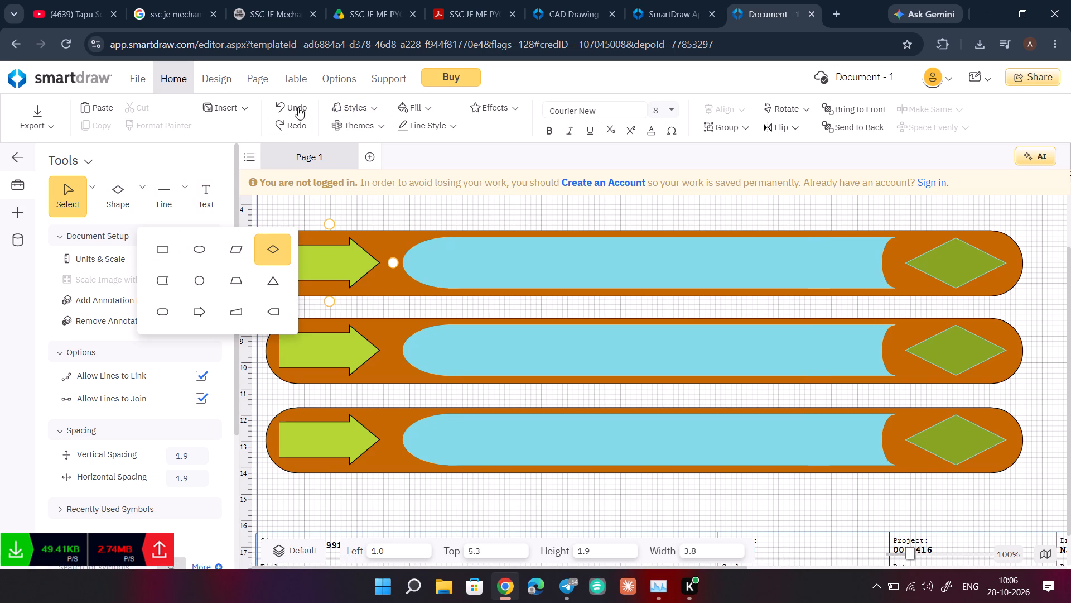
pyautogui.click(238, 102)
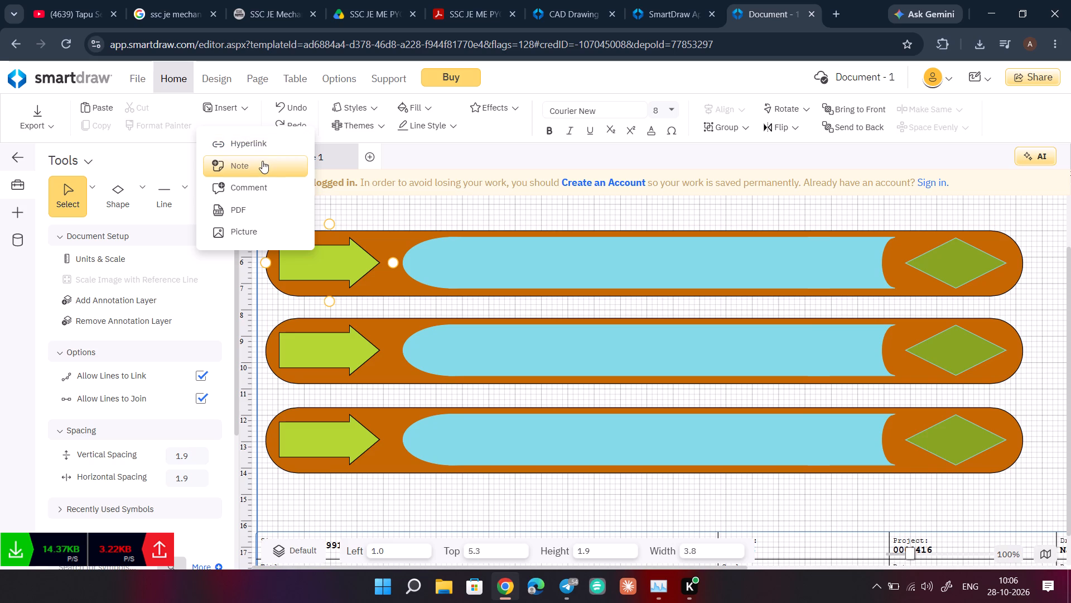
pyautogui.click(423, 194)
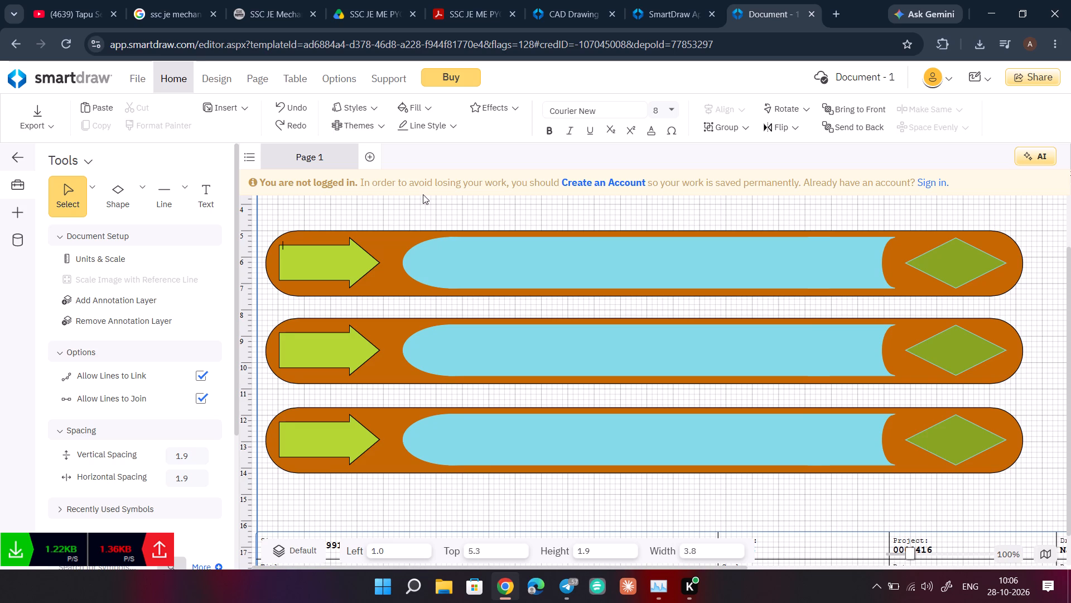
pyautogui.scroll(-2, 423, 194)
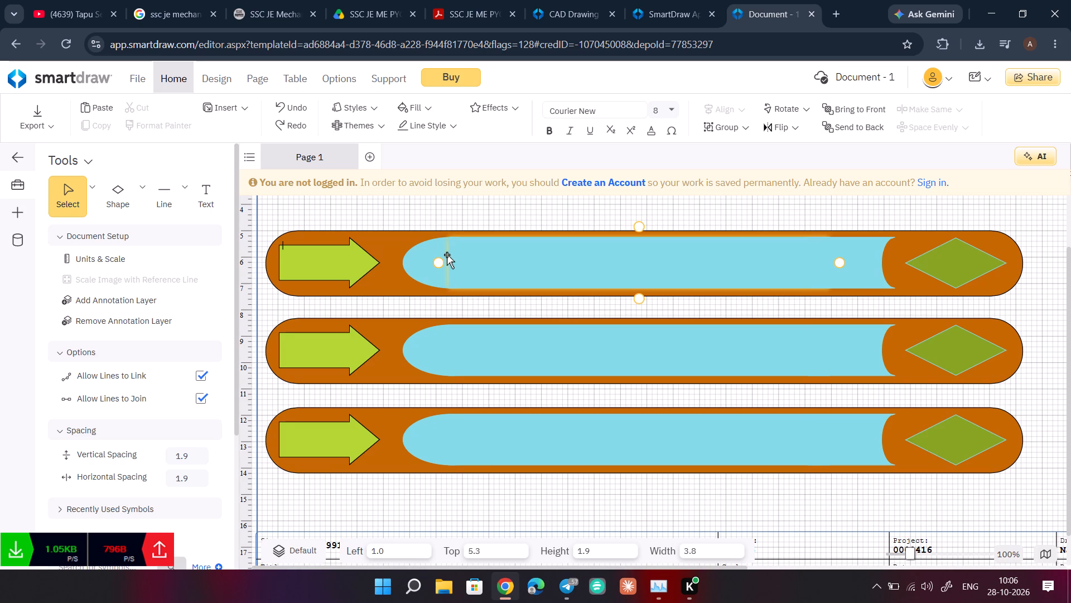
# Enter "Rule 1" in the top bar's green arrow, preceded by two blank lines so it sits at mid-height.
pyautogui.click(292, 255)
pyautogui.doubleClick(298, 266)
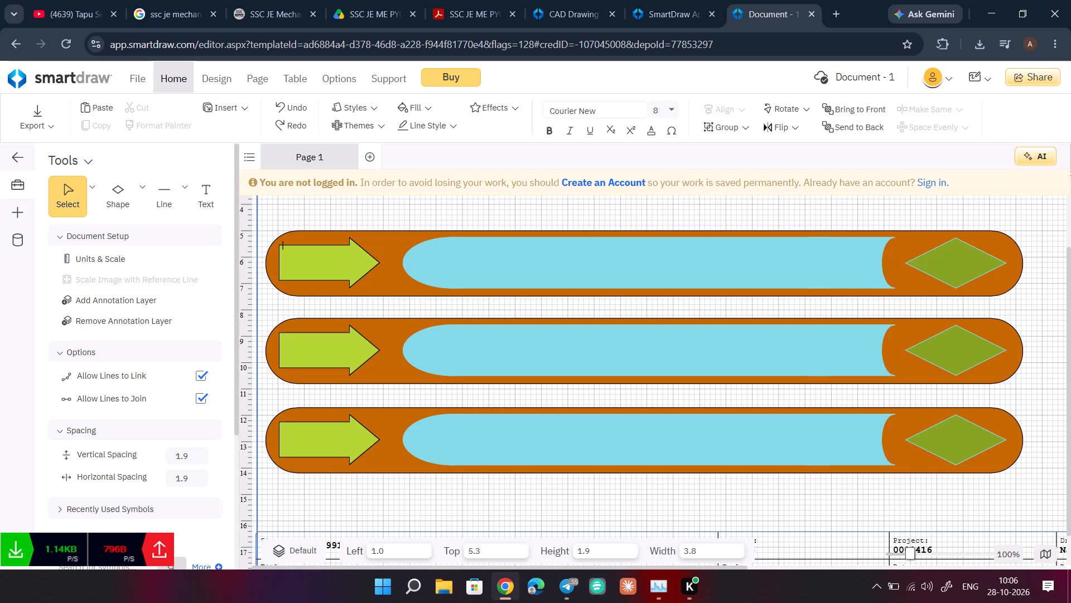
pyautogui.press('Return')
pyautogui.press('Return')
pyautogui.hotkey('shift', 'r')
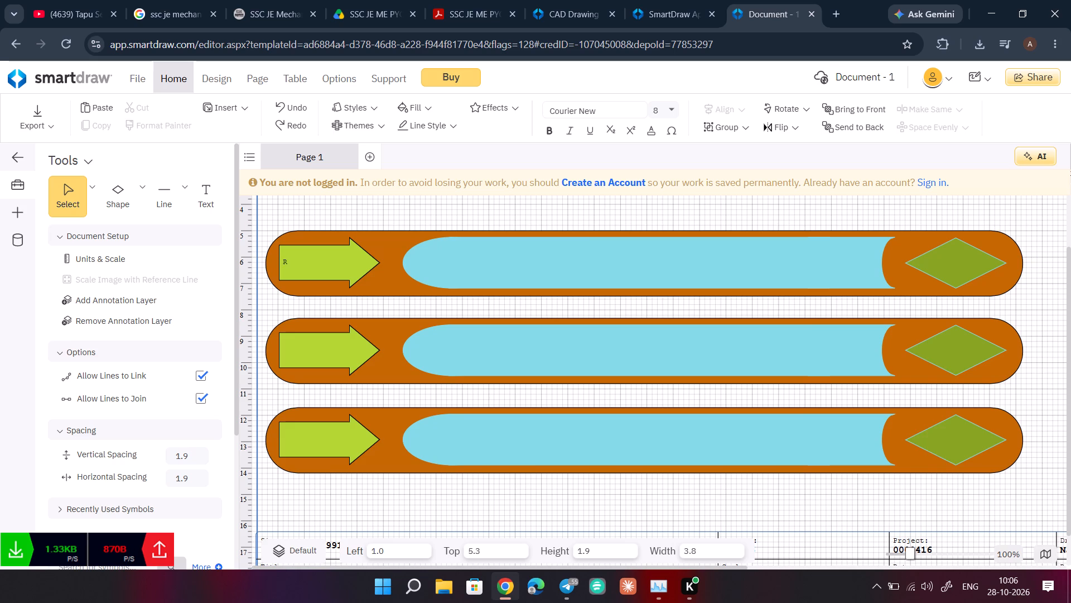
pyautogui.press('u')
pyautogui.write('le')
pyautogui.press('space')
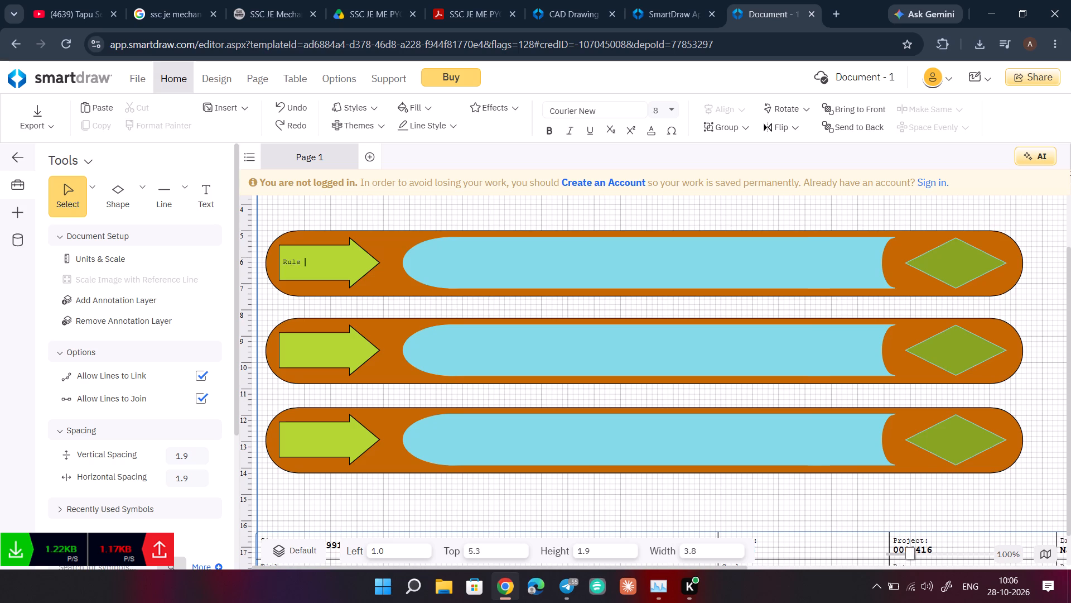
pyautogui.press('1')
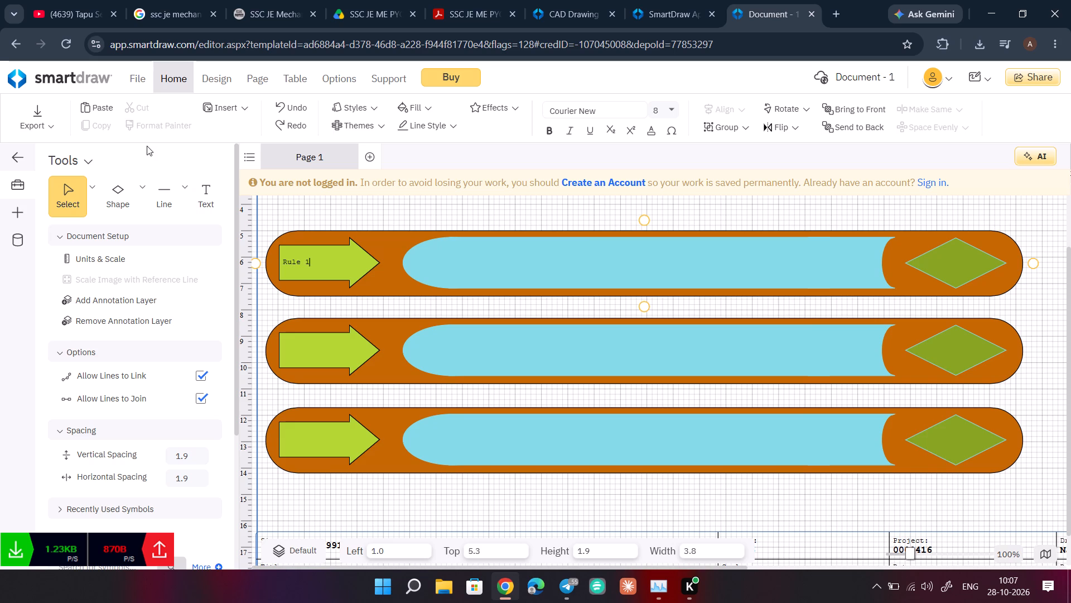
# Indent the "Rule 1" text with leading spaces toward the middle of the top bar's green arrow.
pyautogui.click(284, 260)
pyautogui.press('space')
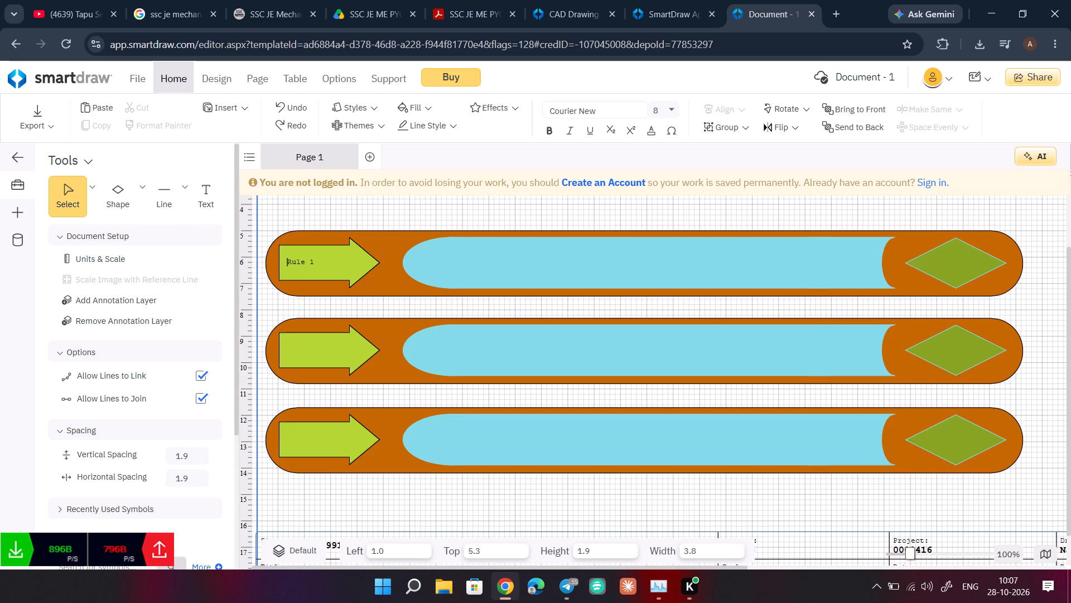
pyautogui.press('space')
pyautogui.press('space')
pyautogui.press('space')
pyautogui.press('BackSpace')
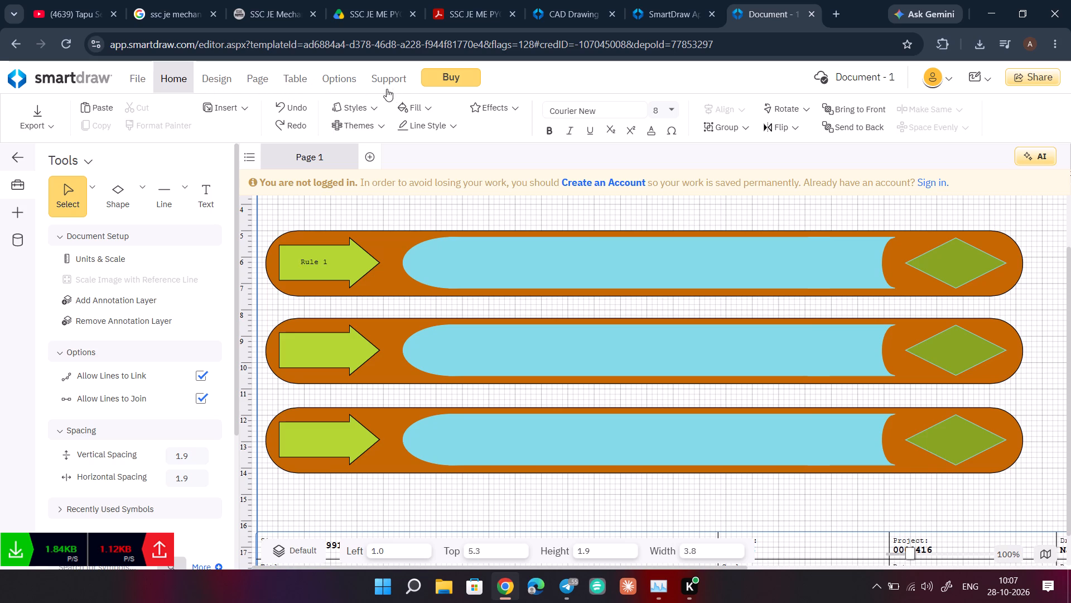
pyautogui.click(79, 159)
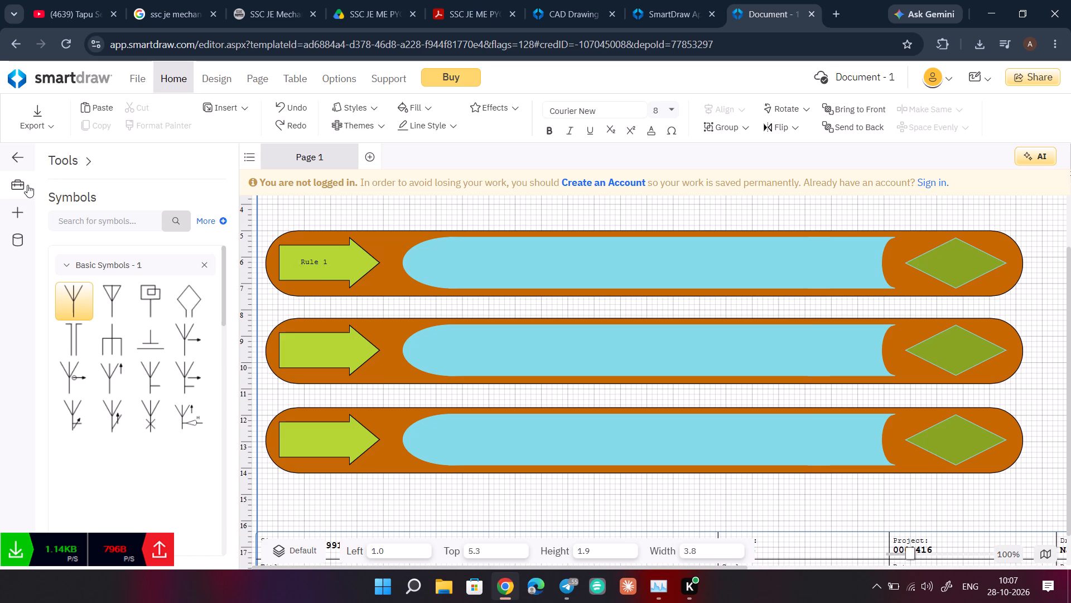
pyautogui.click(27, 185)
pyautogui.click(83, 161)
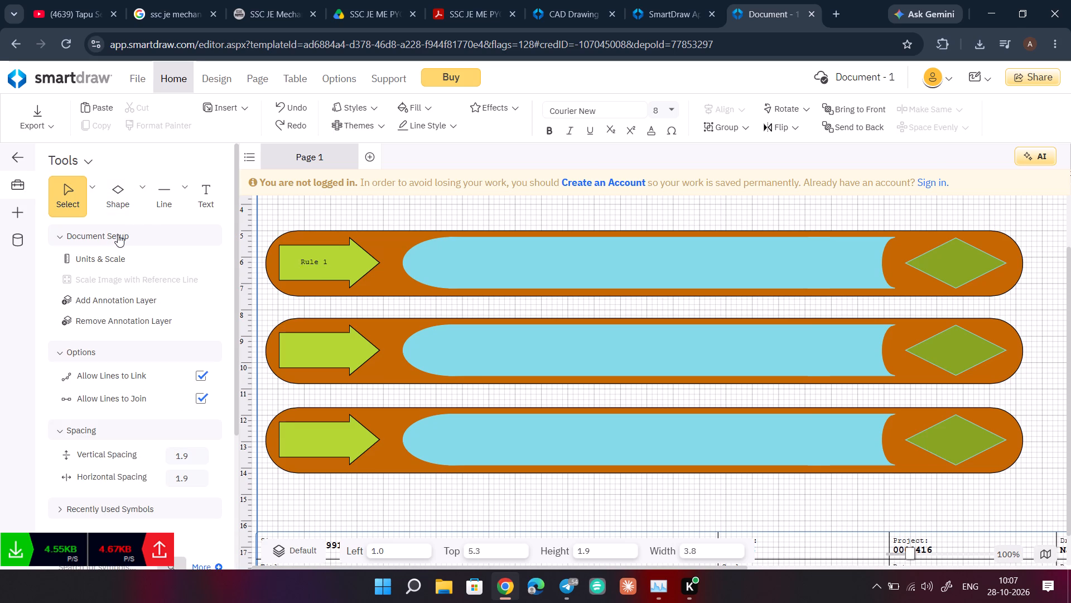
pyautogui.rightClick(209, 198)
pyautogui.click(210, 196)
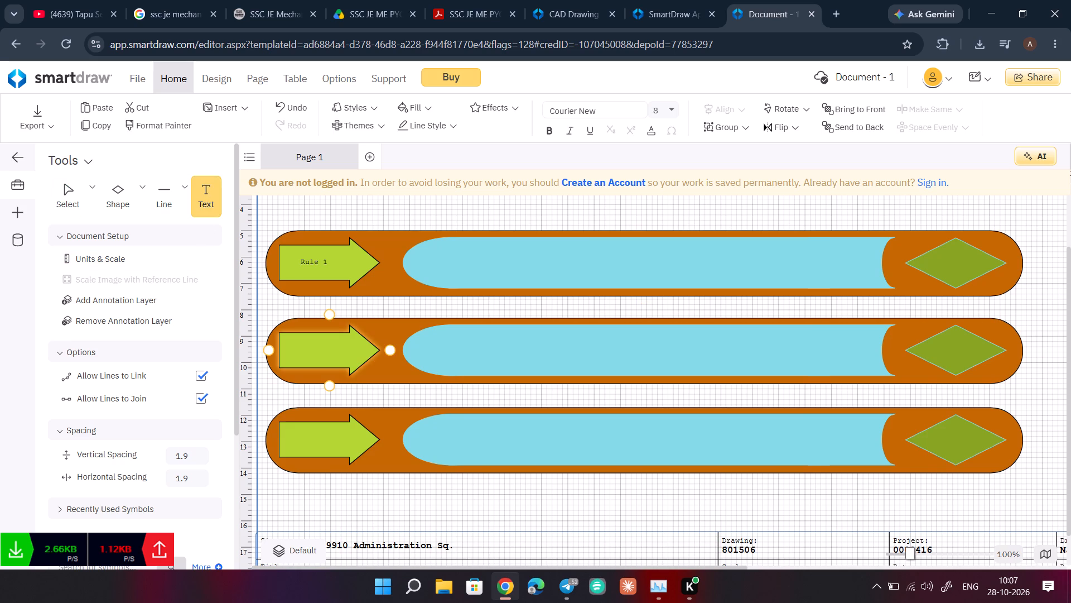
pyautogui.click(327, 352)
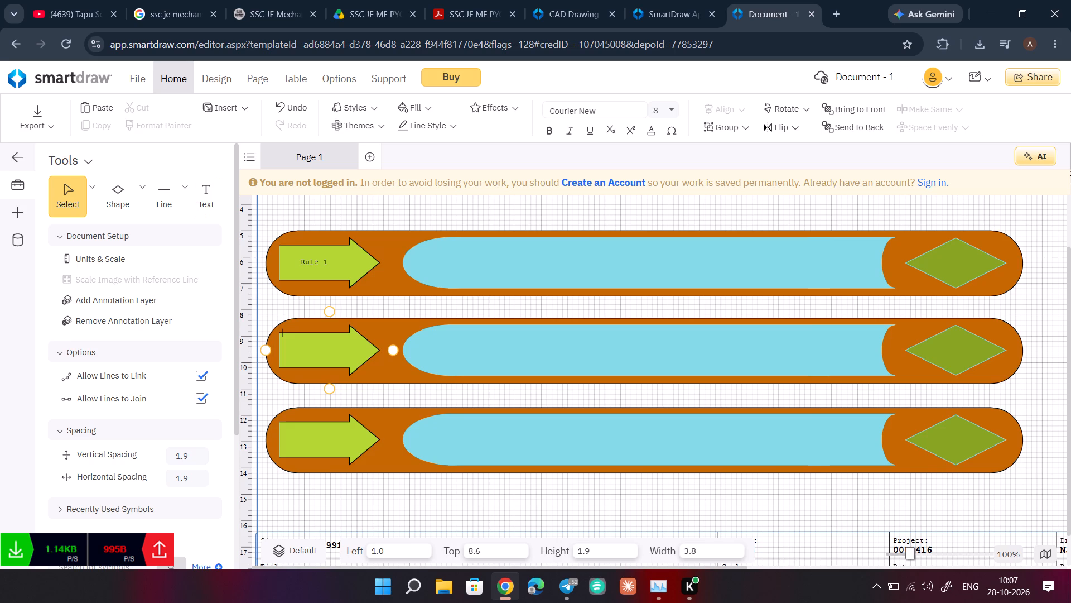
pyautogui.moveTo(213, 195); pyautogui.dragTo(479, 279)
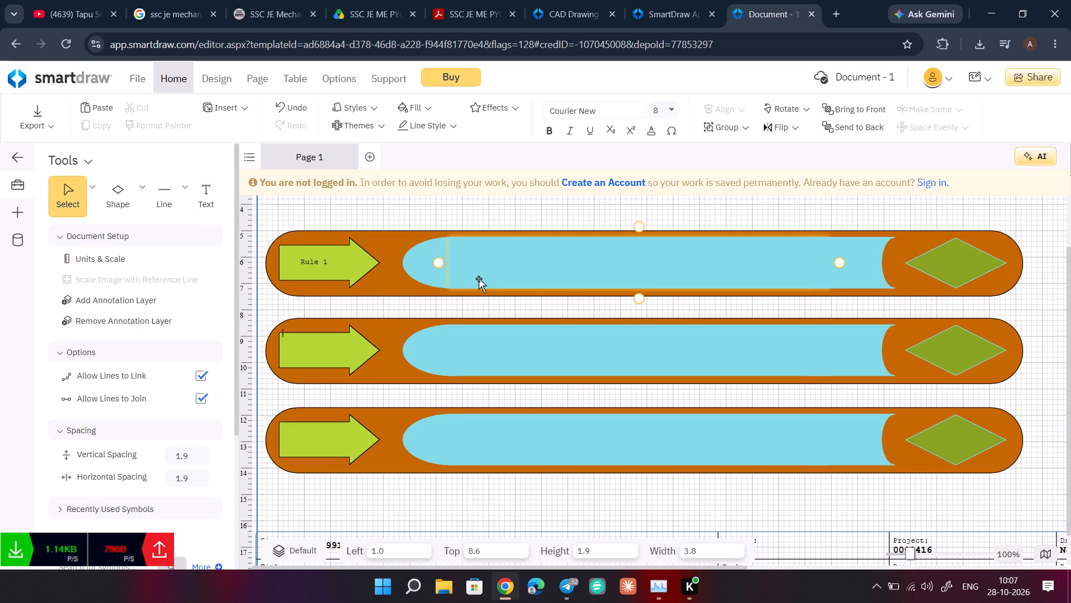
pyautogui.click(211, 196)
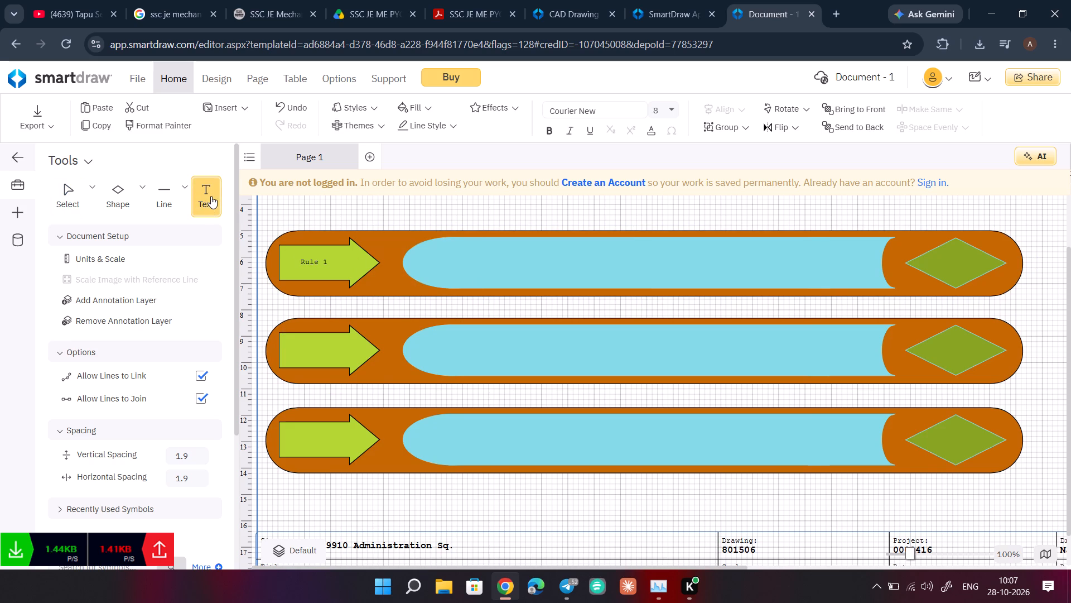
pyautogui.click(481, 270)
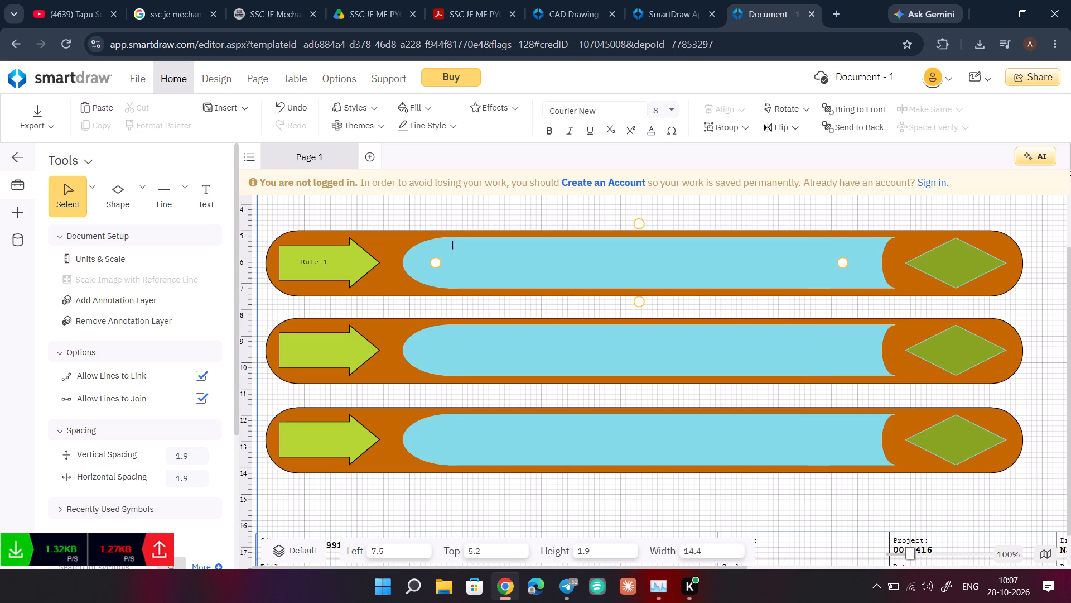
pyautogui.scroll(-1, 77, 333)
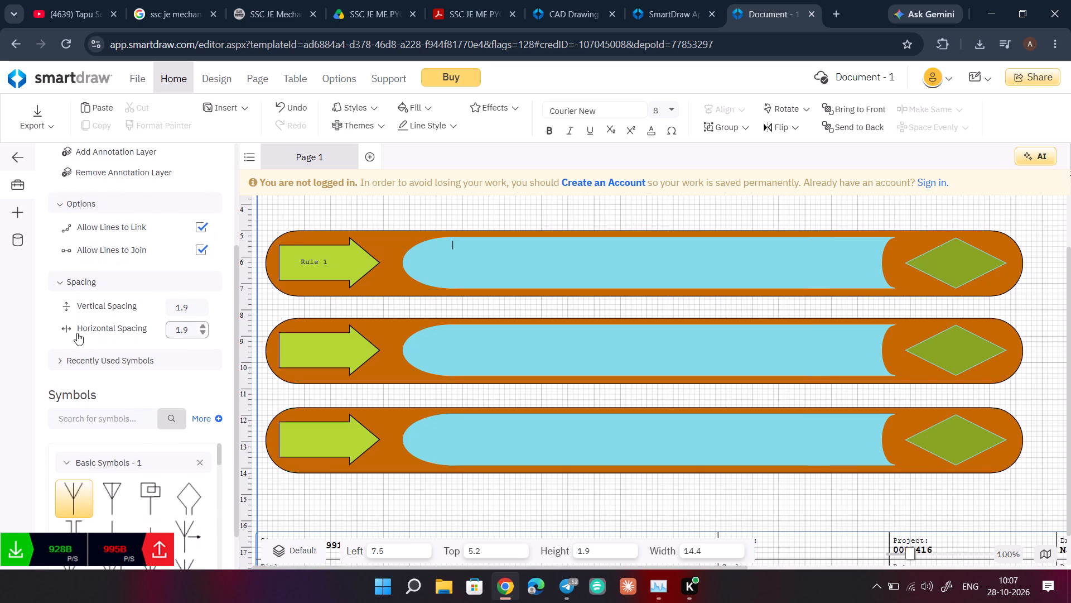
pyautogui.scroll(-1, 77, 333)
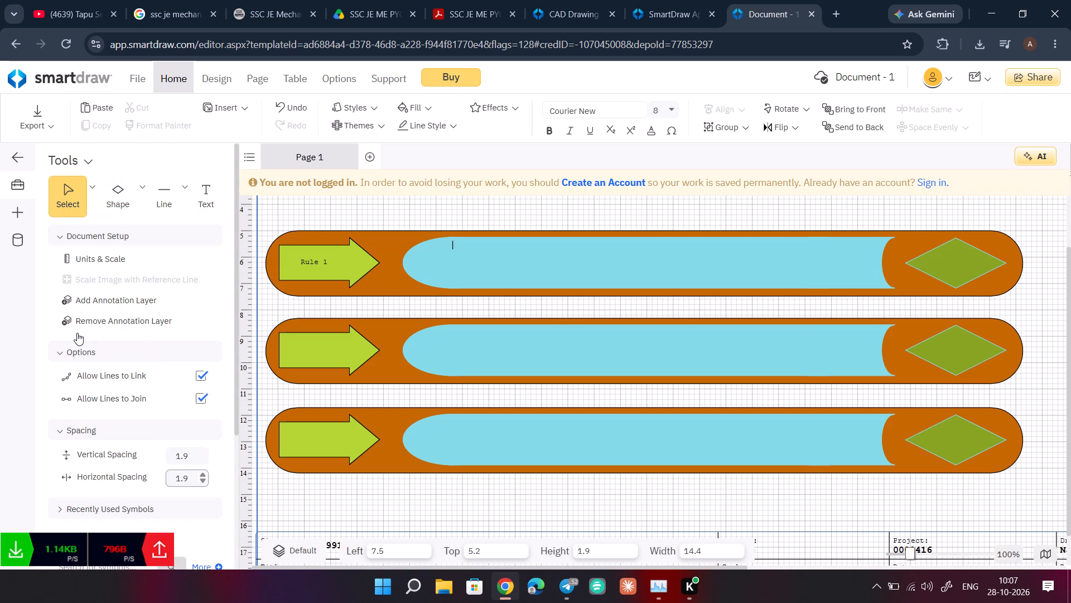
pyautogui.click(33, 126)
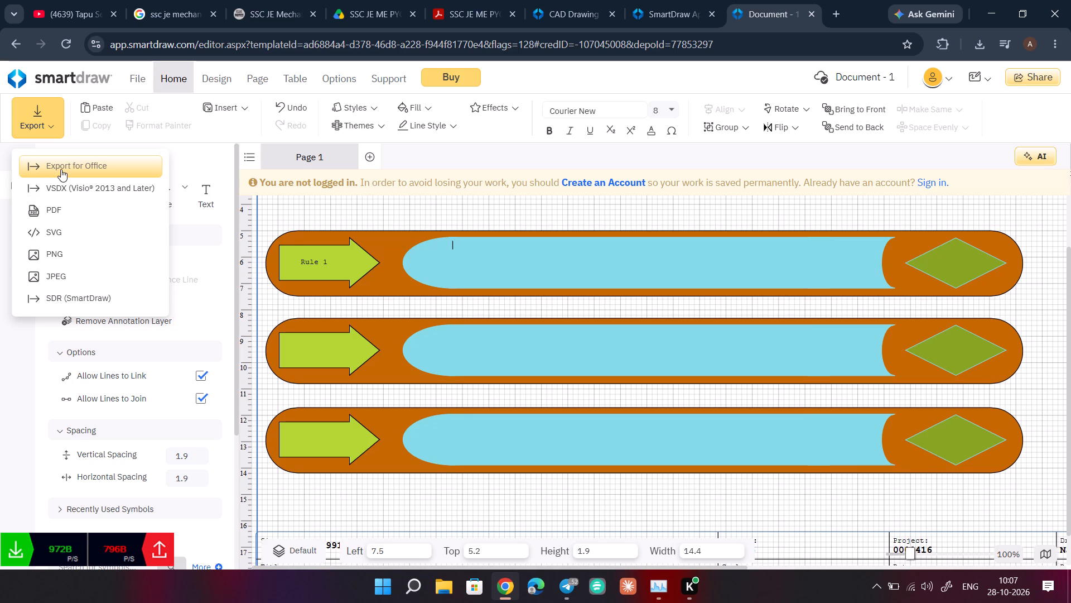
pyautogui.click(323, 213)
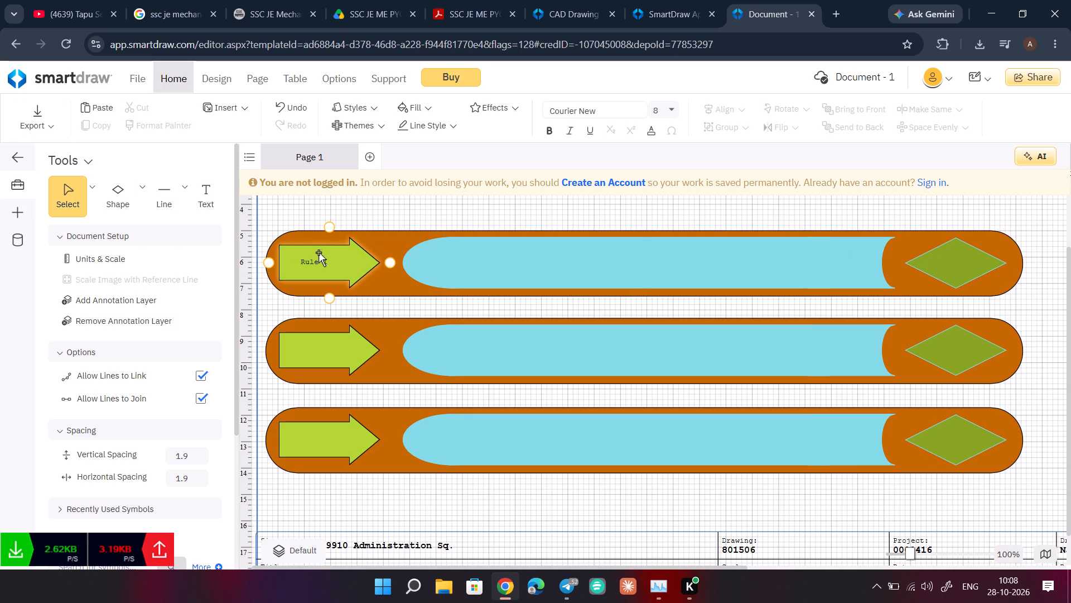
# Clear the "Rule 1" text from the top bar's green arrow, including its leading spaces and blank lines.
pyautogui.click(308, 264)
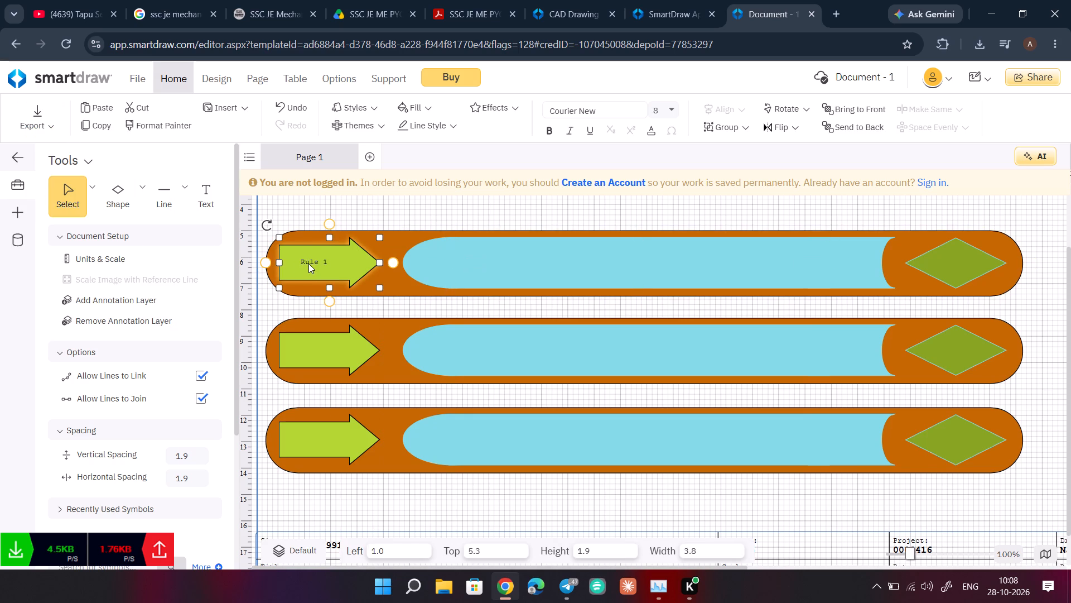
pyautogui.doubleClick(308, 264)
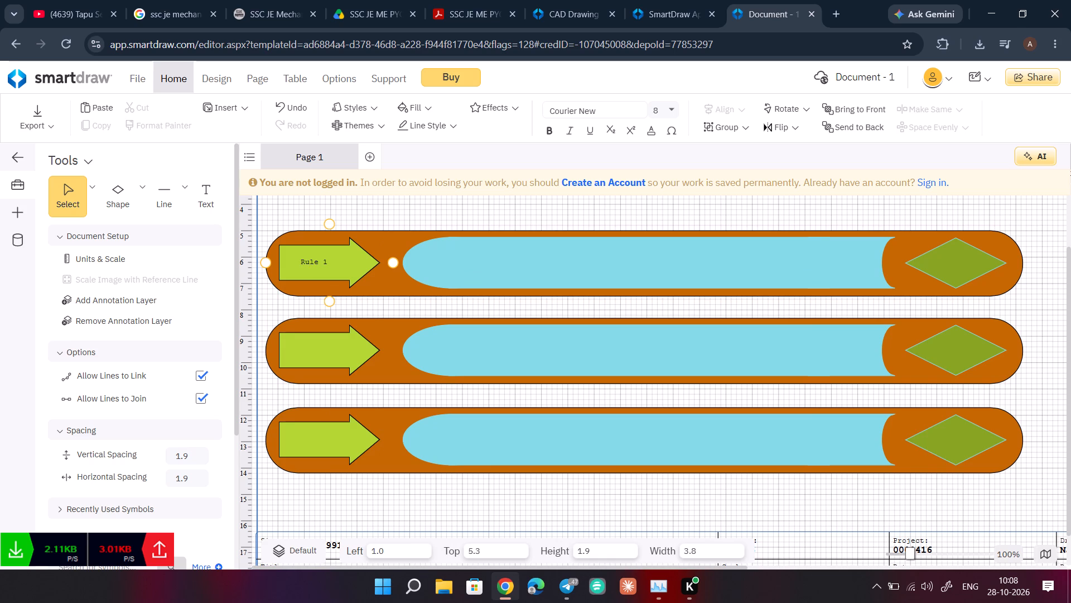
pyautogui.press('Right')
pyautogui.press('Right')
pyautogui.press('Right')
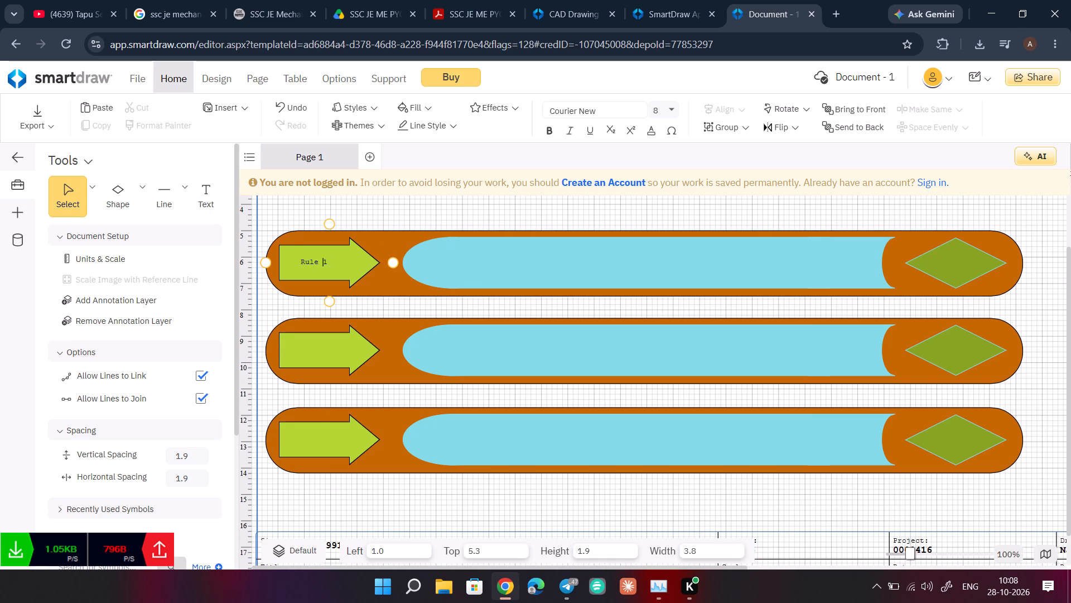
pyautogui.press('Right')
pyautogui.press('Right')
pyautogui.press('BackSpace')
pyautogui.press('BackSpace')
pyautogui.press('BackSpace')
pyautogui.press('BackSpace')
pyautogui.press('BackSpace')
pyautogui.press('BackSpace')
pyautogui.press('BackSpace')
pyautogui.press('BackSpace')
pyautogui.press('BackSpace')
pyautogui.press('BackSpace')
pyautogui.press('BackSpace')
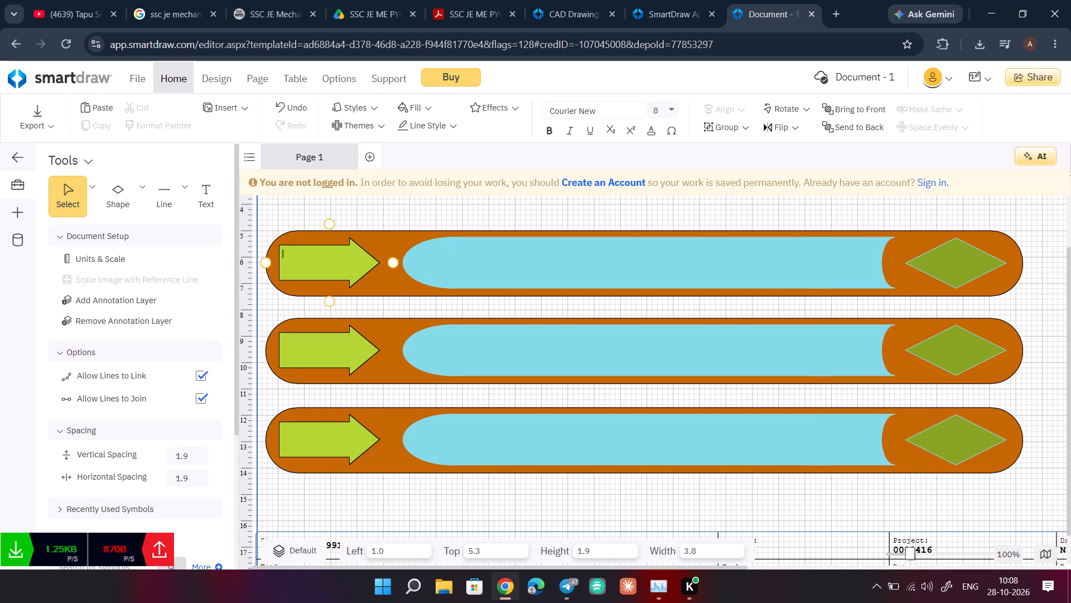
pyautogui.press('BackSpace')
pyautogui.press('BackSpace')
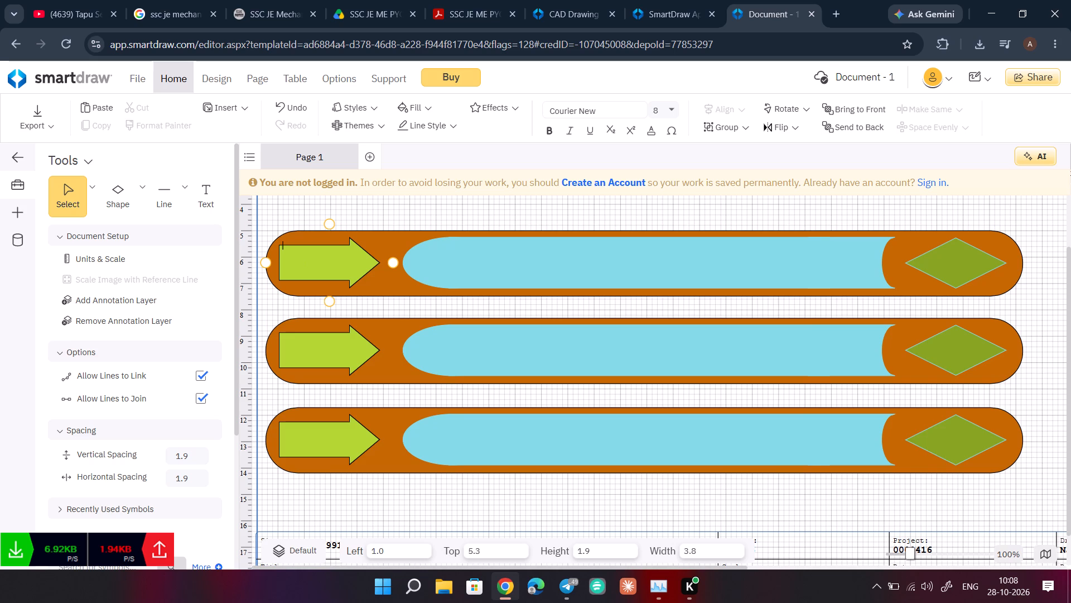
pyautogui.press('BackSpace')
pyautogui.press('BackSpace')
pyautogui.click(330, 263)
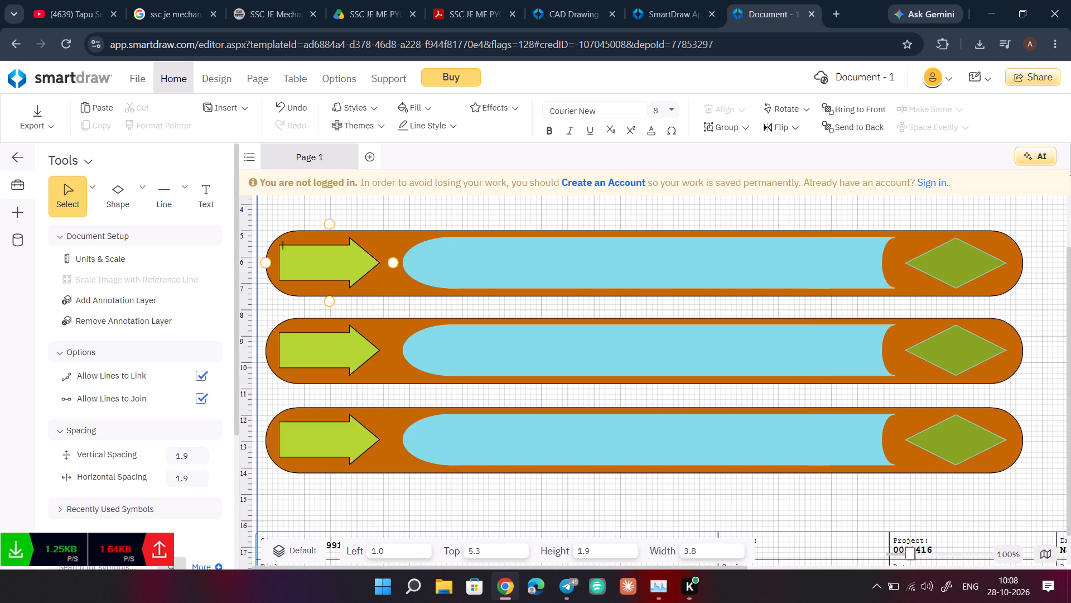
pyautogui.doubleClick(330, 263)
pyautogui.click(432, 308)
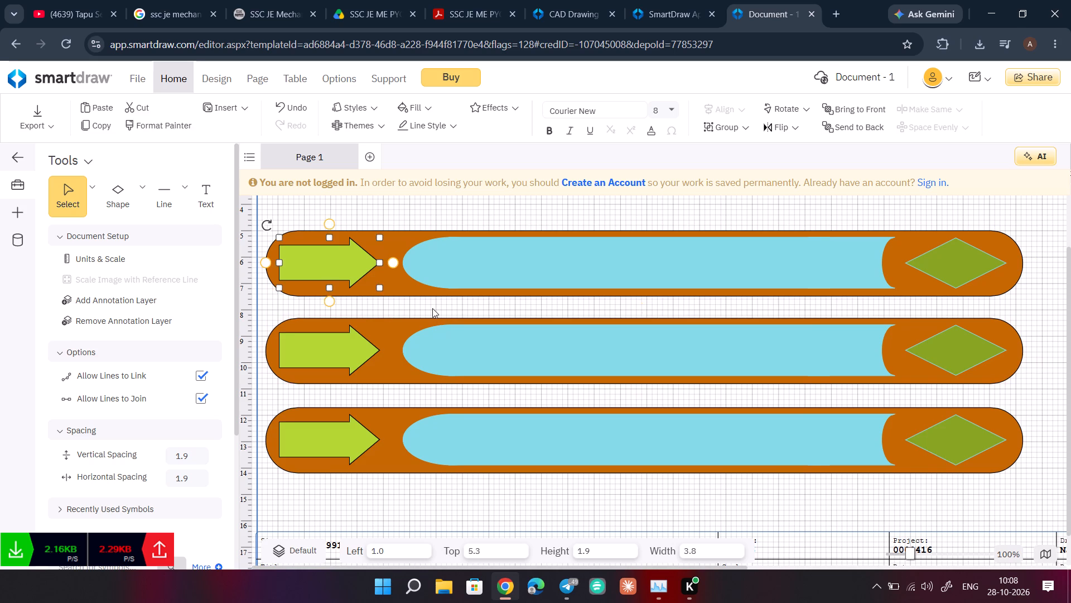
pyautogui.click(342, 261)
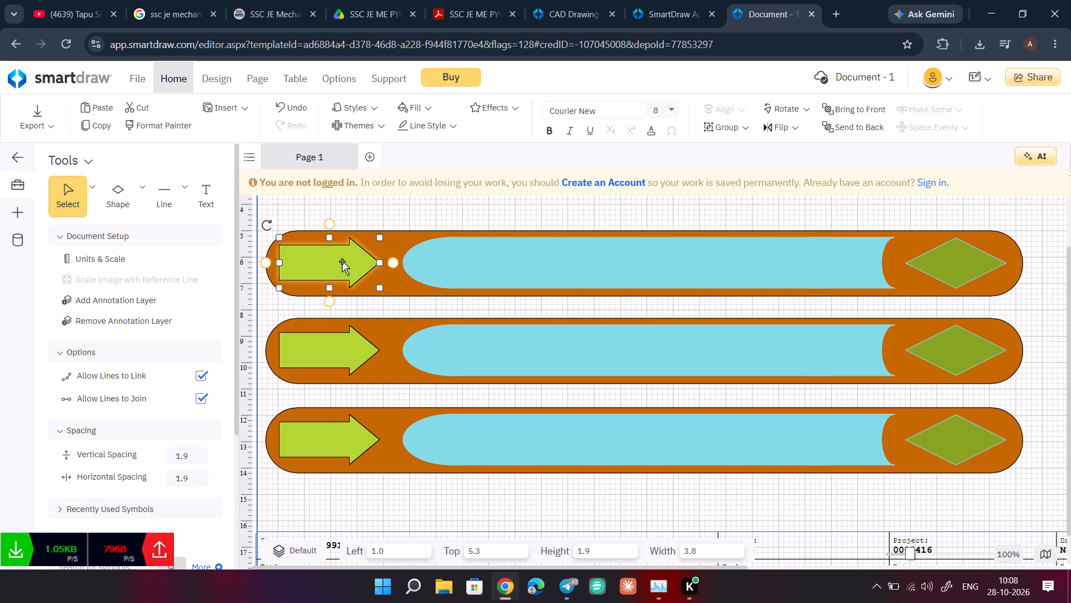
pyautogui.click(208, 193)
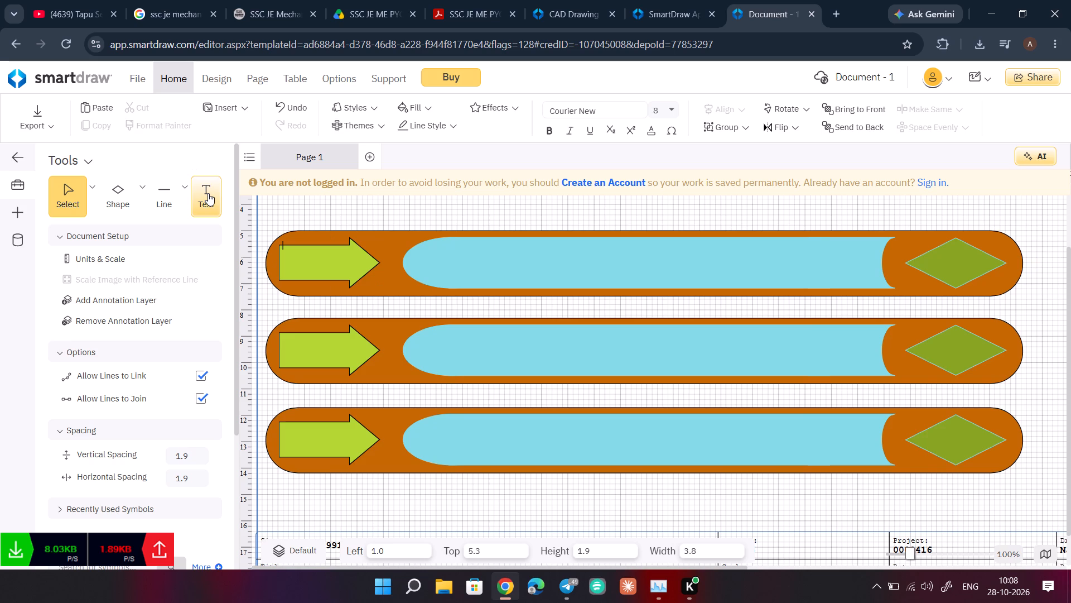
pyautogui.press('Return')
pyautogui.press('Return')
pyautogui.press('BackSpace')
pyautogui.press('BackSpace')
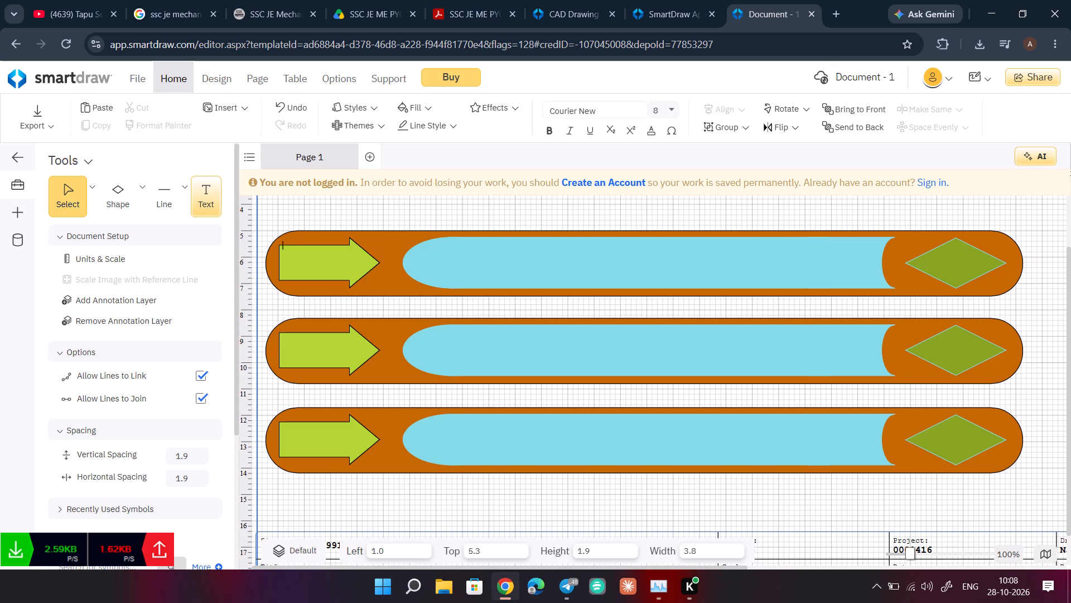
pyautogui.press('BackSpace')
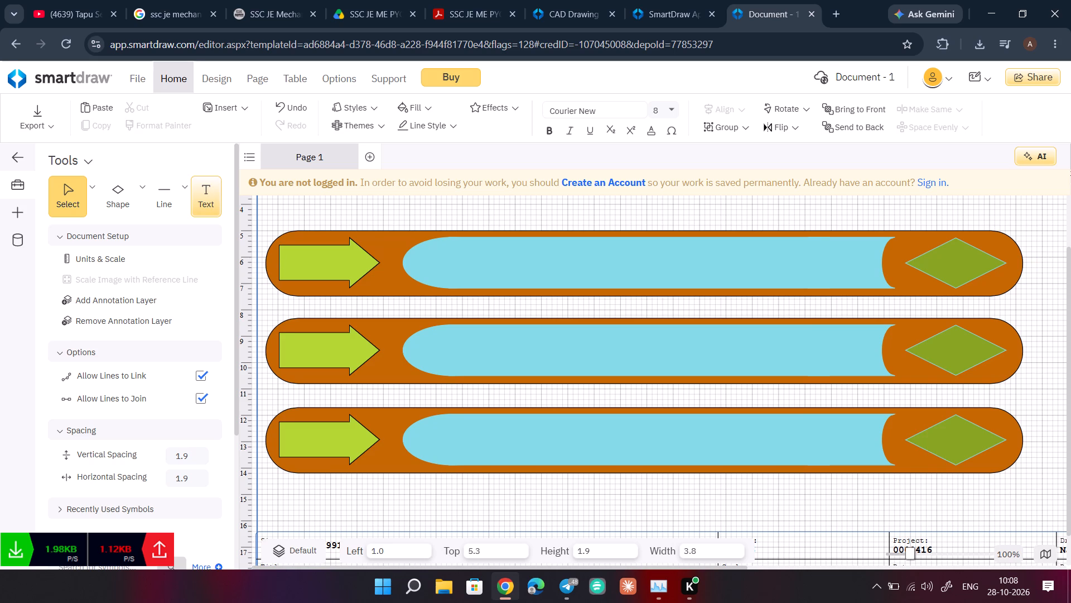